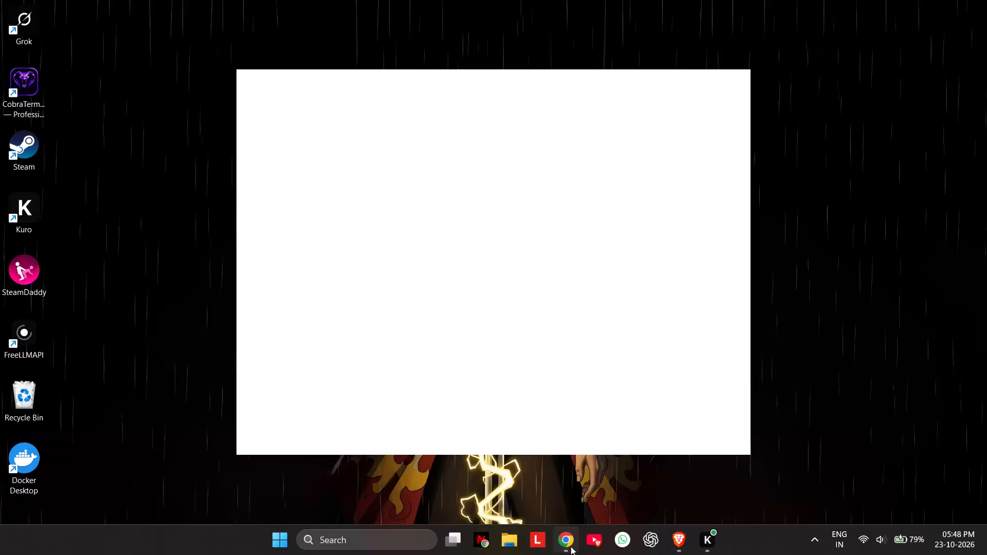
Switch to Chrome and look over the latest candles on the XAUUSD 5-minute chart.
{"action": "left_click", "coordinate": [571, 546]}
{"action": "left_click_drag", "start_coordinate": [628, 298], "coordinate": [502, 310]}
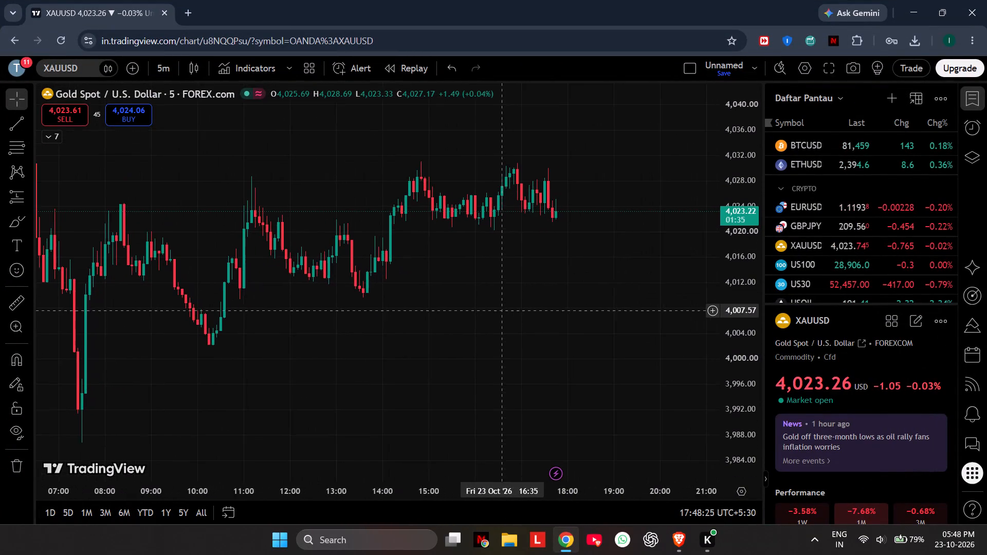
{"action": "left_click_drag", "start_coordinate": [502, 310], "coordinate": [504, 310]}
Switch to Brave and bring the gold analysis stream up to its live point.
{"action": "left_click", "coordinate": [674, 541]}
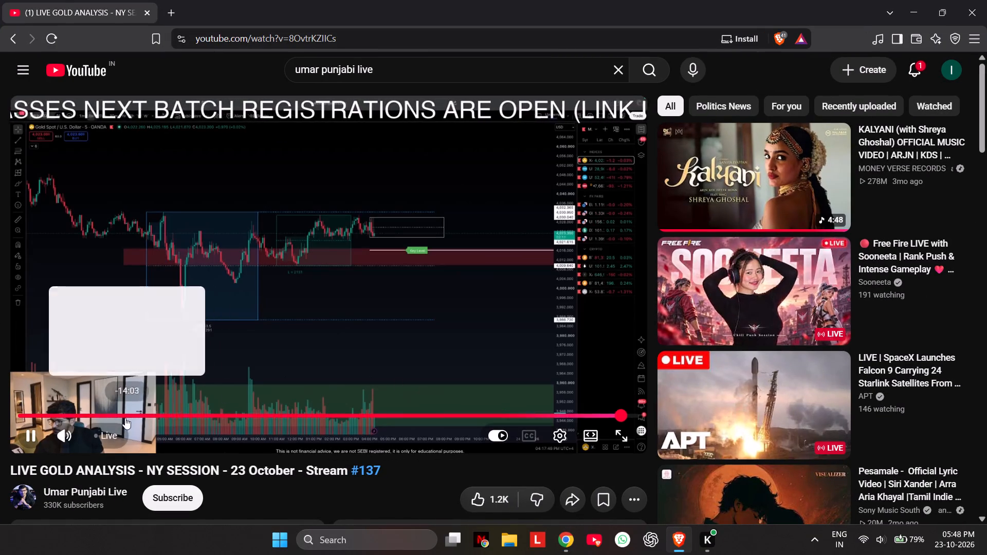
{"action": "left_click", "coordinate": [101, 432]}
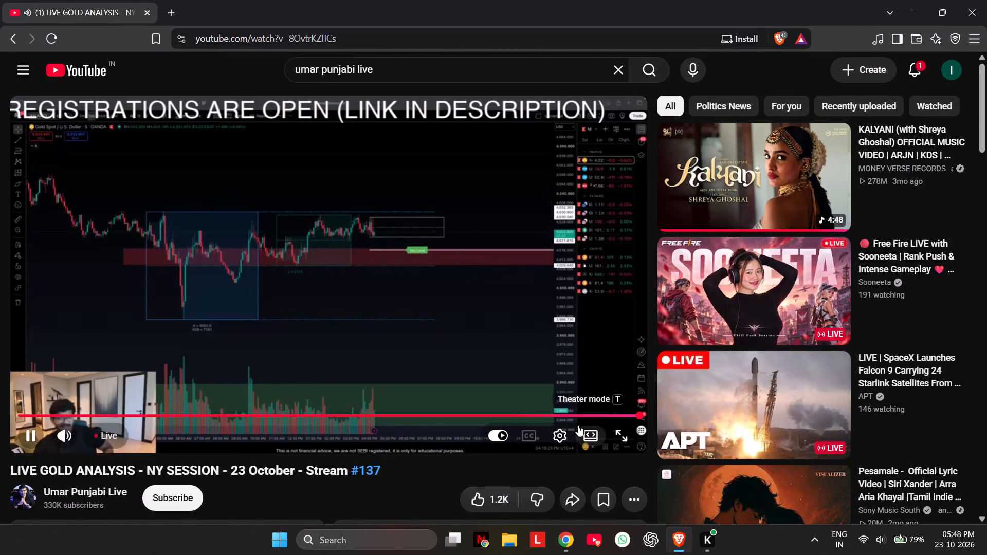
{"action": "scroll", "coordinate": [967, 217], "scroll_direction": "down", "scroll_amount": 2}
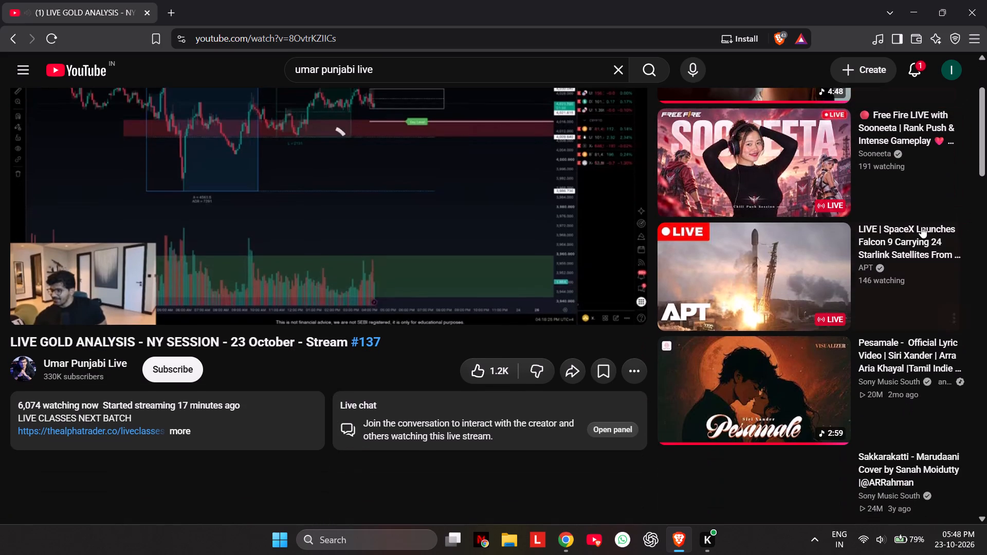
{"action": "scroll", "coordinate": [480, 257], "scroll_direction": "up", "scroll_amount": 3}
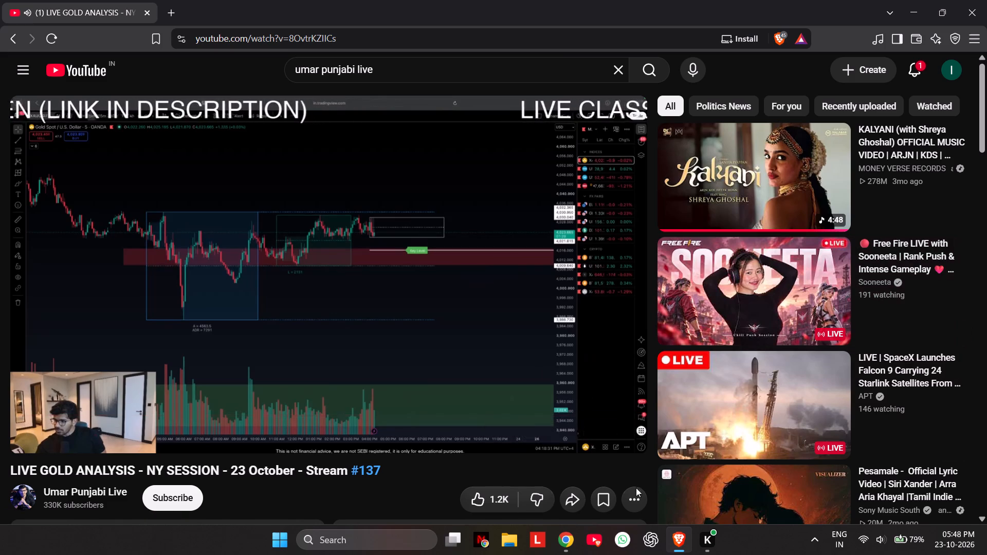
Switch back to Chrome and draw a rectangle zone on the XAUUSD chart from about 4,017 to 4,015, spanning 05:10 to about 15:30.
{"action": "left_click", "coordinate": [573, 539]}
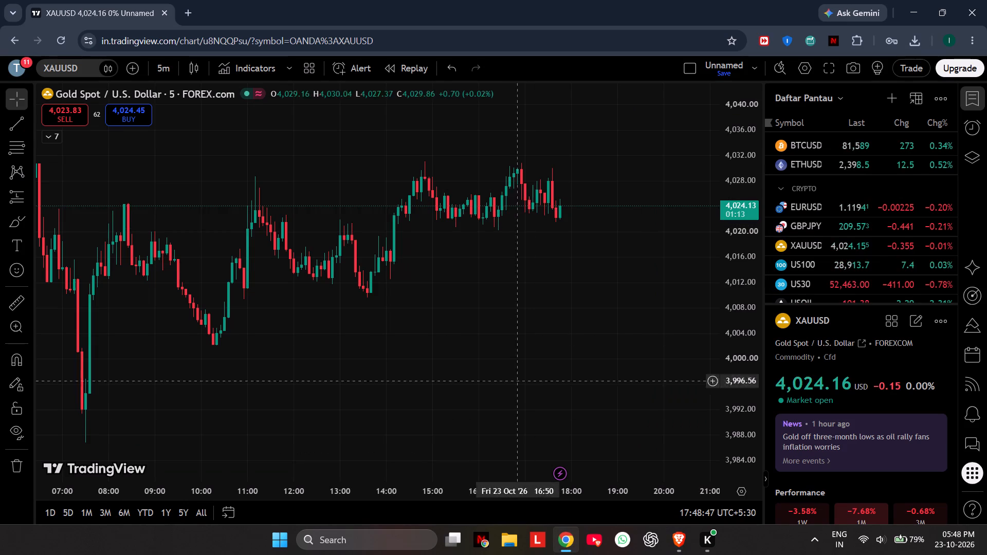
{"action": "left_click_drag", "start_coordinate": [495, 335], "coordinate": [673, 358]}
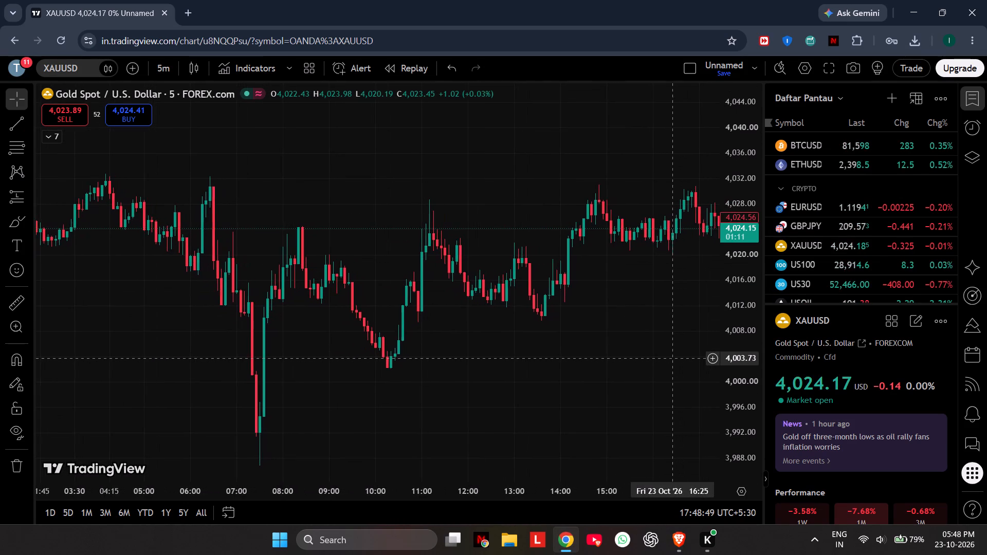
{"action": "left_click_drag", "start_coordinate": [673, 358], "coordinate": [659, 358]}
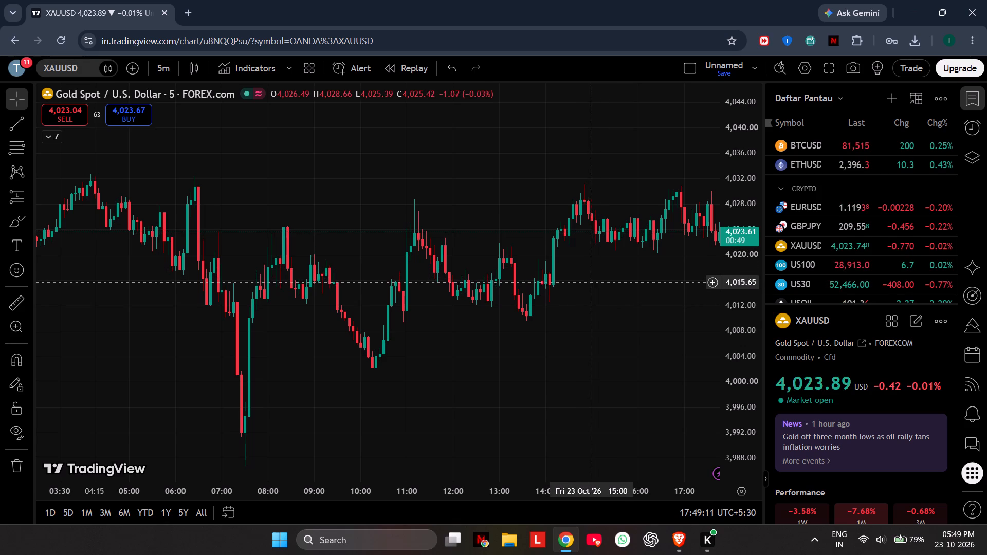
{"action": "left_click", "coordinate": [27, 244]}
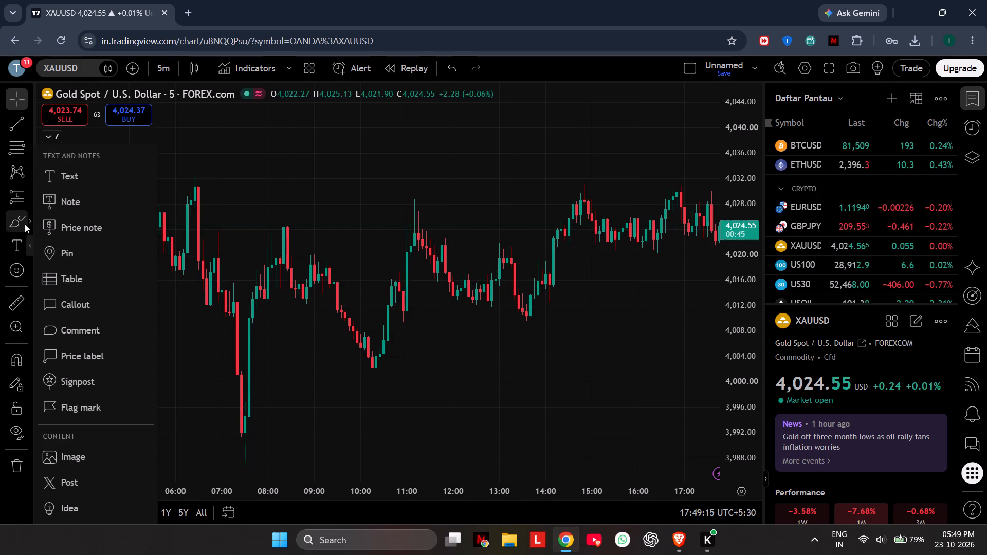
{"action": "left_click", "coordinate": [29, 223]}
{"action": "left_click", "coordinate": [58, 289]}
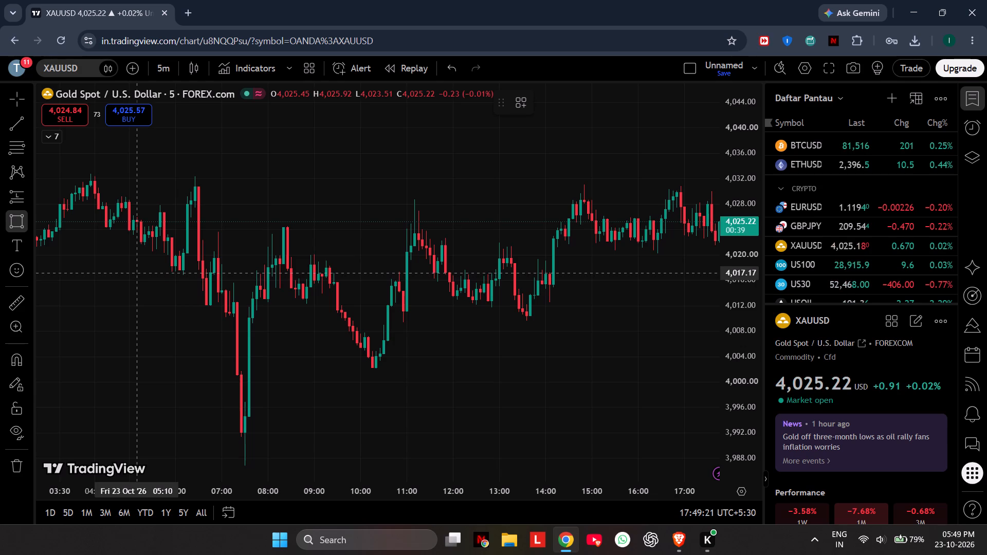
{"action": "left_click_drag", "start_coordinate": [136, 273], "coordinate": [506, 284]}
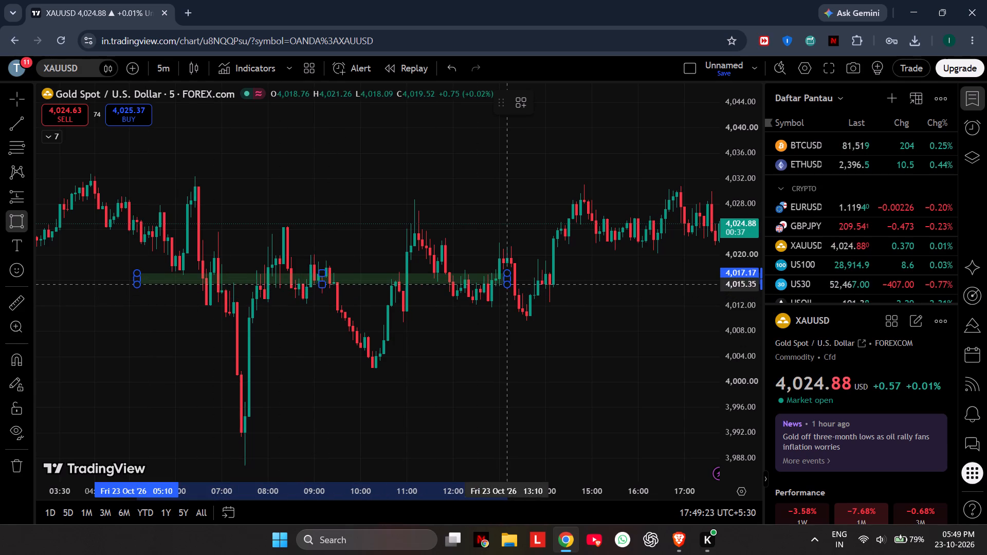
{"action": "left_click_drag", "start_coordinate": [506, 284], "coordinate": [599, 285]}
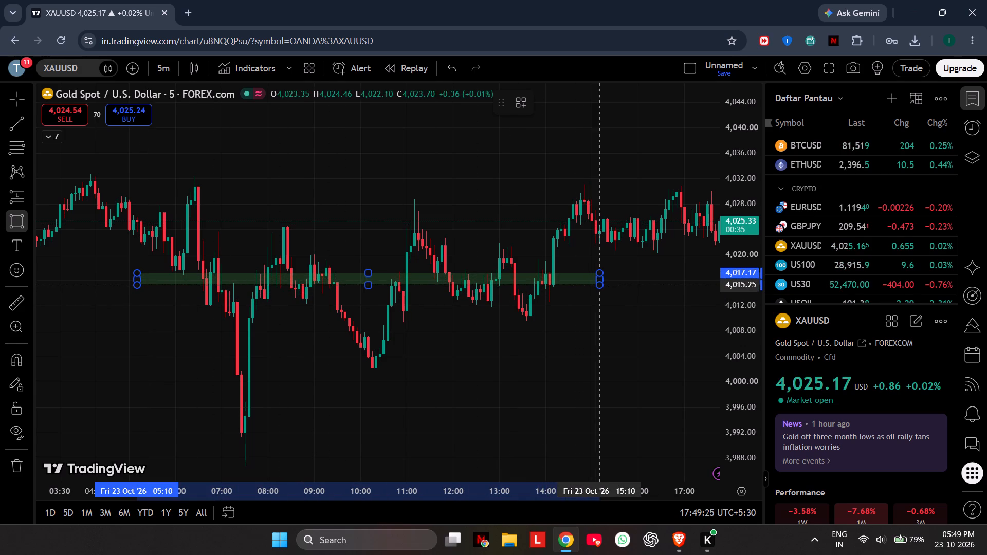
{"action": "left_click_drag", "start_coordinate": [599, 285], "coordinate": [611, 285]}
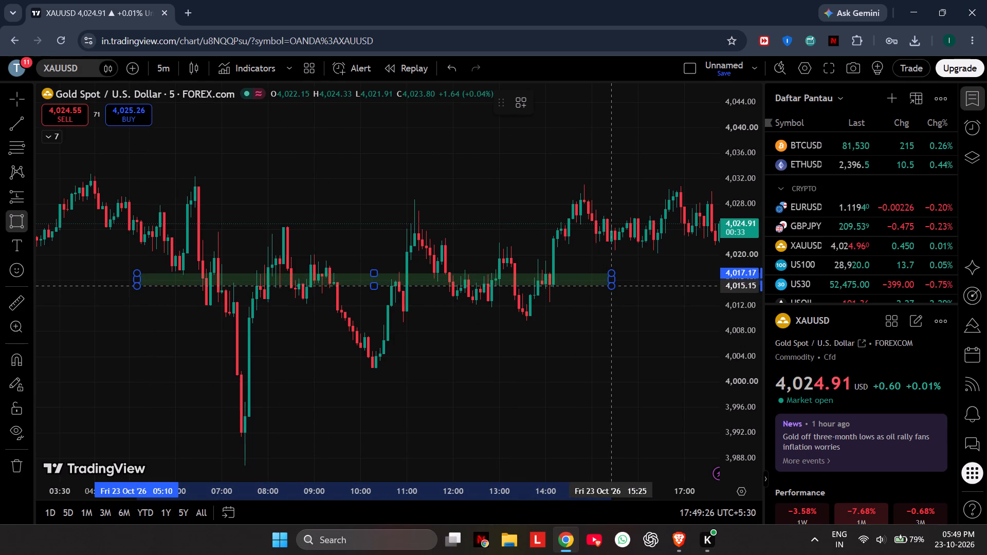
{"action": "left_click_drag", "start_coordinate": [611, 285], "coordinate": [618, 285]}
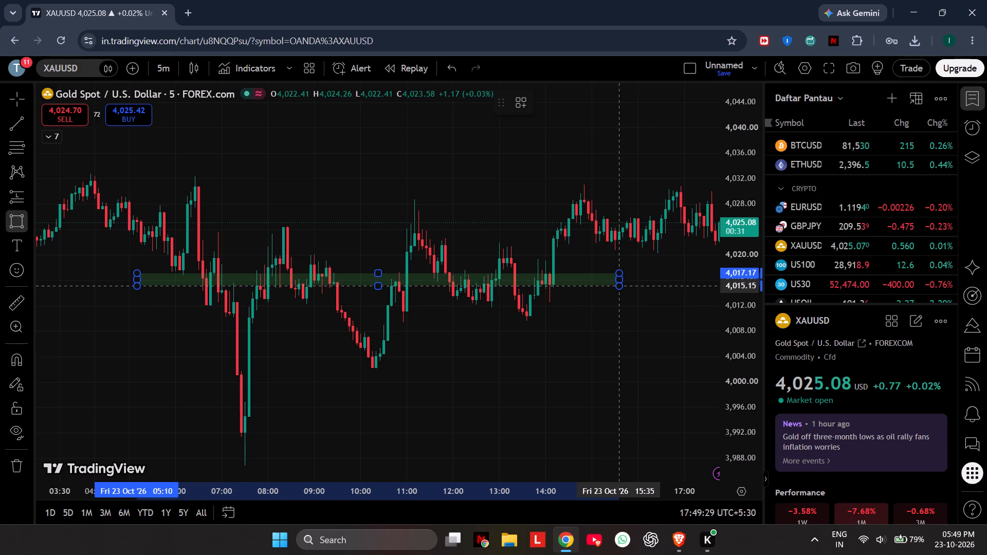
{"action": "left_click_drag", "start_coordinate": [618, 285], "coordinate": [616, 284]}
{"action": "left_click", "coordinate": [615, 284]}
Extend the rectangle zone's end time past the latest candle to about 21:45.
{"action": "left_click_drag", "start_coordinate": [651, 351], "coordinate": [369, 357]}
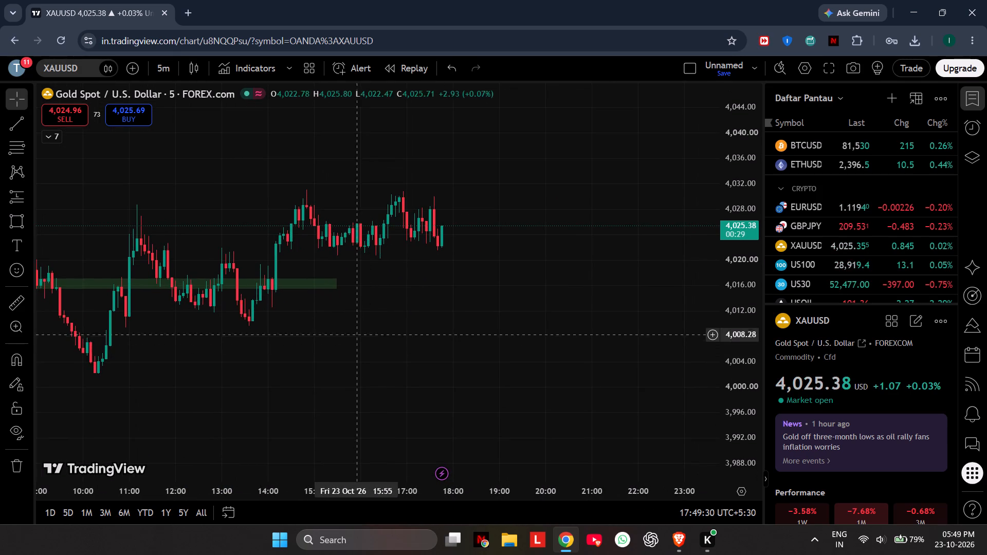
{"action": "left_click_drag", "start_coordinate": [342, 282], "coordinate": [532, 288]}
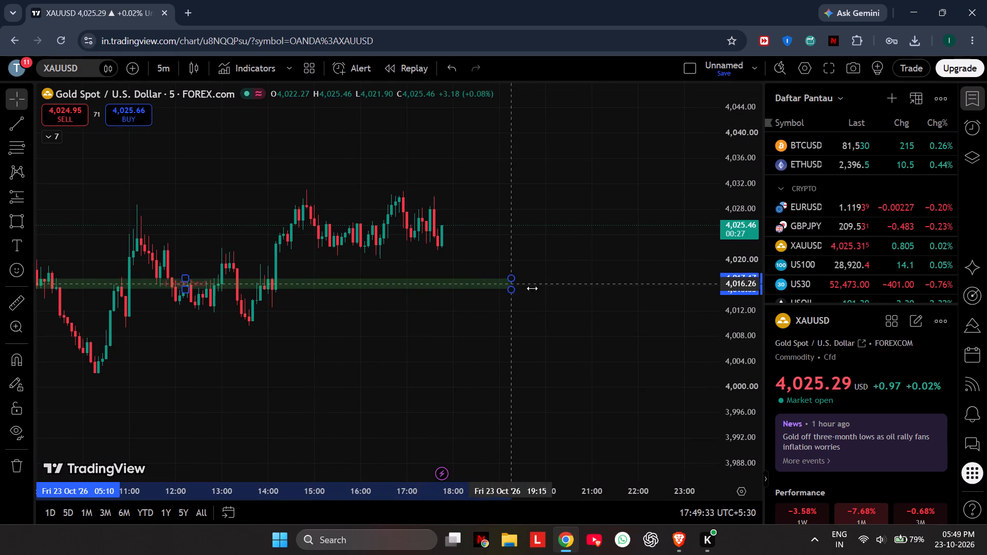
{"action": "left_click_drag", "start_coordinate": [532, 288], "coordinate": [626, 293]}
{"action": "left_click", "coordinate": [537, 332]}
Examine the XAUUSD 5-minute price action around the rectangle zone at different scales, including the newest candles.
{"action": "scroll", "coordinate": [736, 335], "scroll_direction": "up", "scroll_amount": 1}
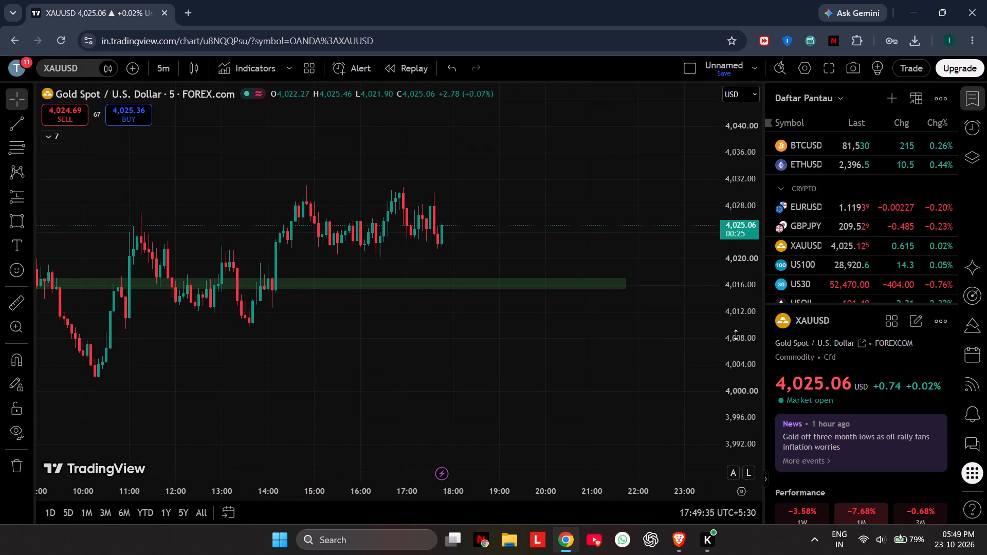
{"action": "scroll", "coordinate": [736, 335], "scroll_direction": "up", "scroll_amount": 9}
{"action": "scroll", "coordinate": [473, 380], "scroll_direction": "up", "scroll_amount": 3}
{"action": "left_click_drag", "start_coordinate": [288, 364], "coordinate": [599, 374]}
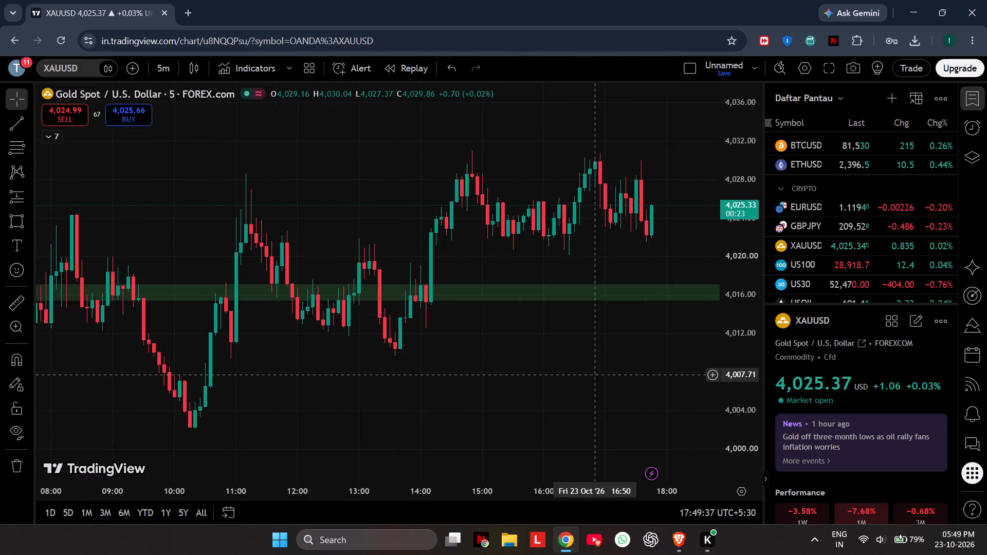
{"action": "left_click_drag", "start_coordinate": [599, 374], "coordinate": [557, 374]}
{"action": "scroll", "coordinate": [557, 374], "scroll_direction": "up", "scroll_amount": 1}
{"action": "scroll", "coordinate": [724, 226], "scroll_direction": "down", "scroll_amount": 4}
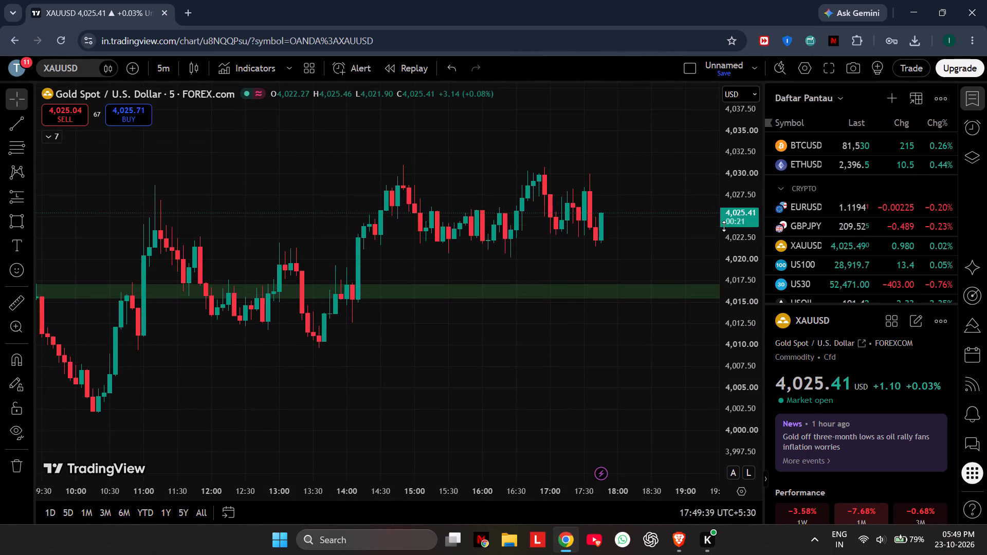
{"action": "scroll", "coordinate": [630, 316], "scroll_direction": "down", "scroll_amount": 3}
{"action": "left_click_drag", "start_coordinate": [628, 377], "coordinate": [461, 390]}
{"action": "scroll", "coordinate": [461, 390], "scroll_direction": "up", "scroll_amount": 1}
{"action": "left_click_drag", "start_coordinate": [453, 390], "coordinate": [673, 339]}
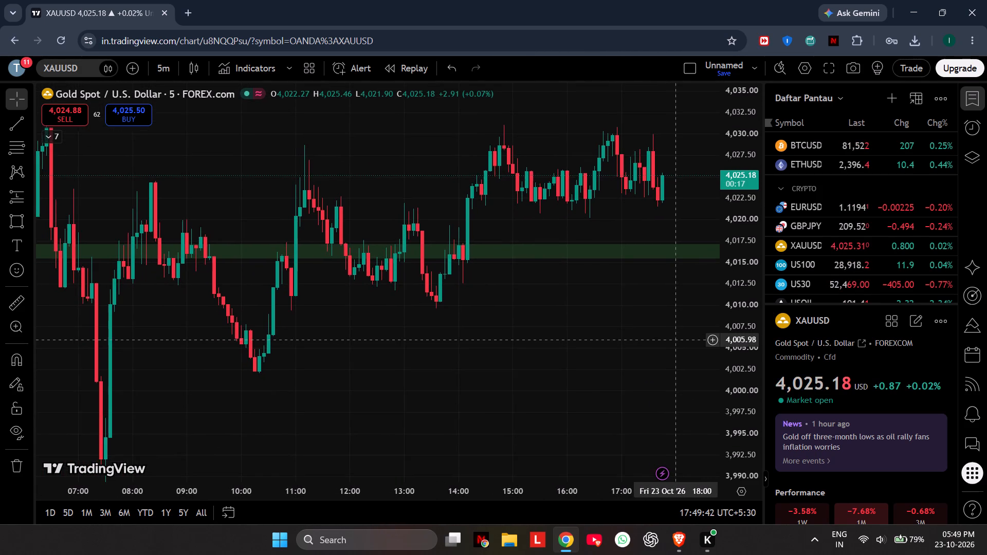
{"action": "left_click_drag", "start_coordinate": [673, 339], "coordinate": [689, 337]}
{"action": "left_click", "coordinate": [605, 398]}
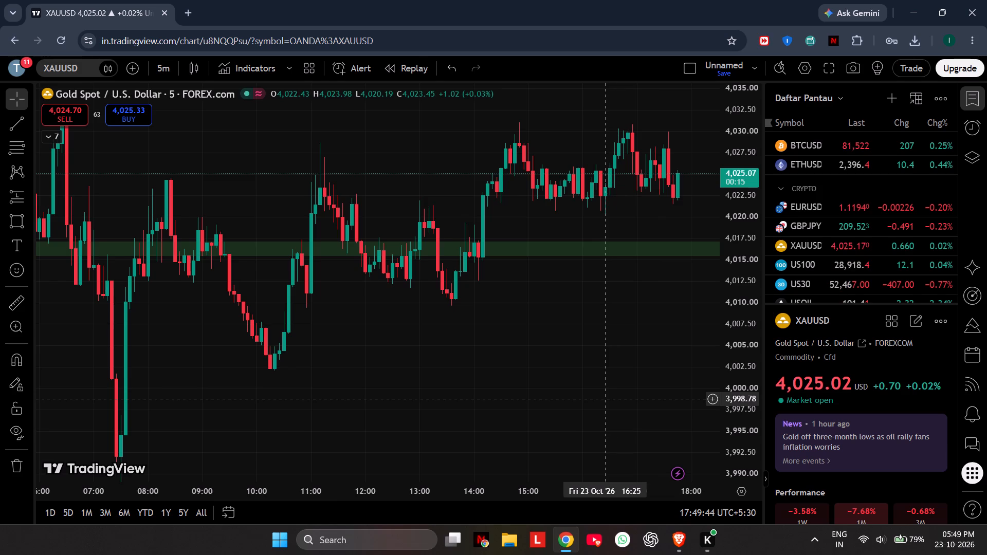
{"action": "left_click_drag", "start_coordinate": [605, 398], "coordinate": [575, 401]}
{"action": "left_click_drag", "start_coordinate": [576, 402], "coordinate": [577, 438]}
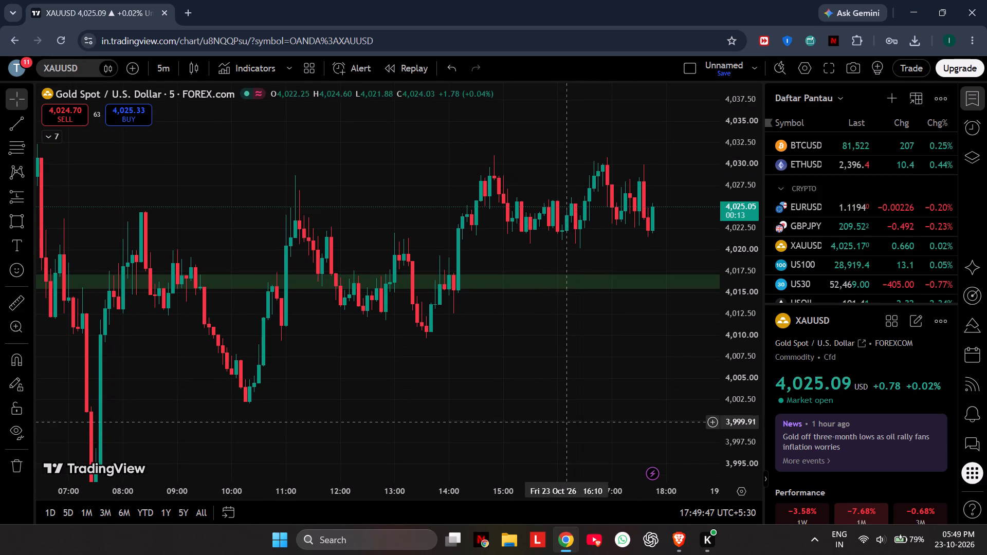
{"action": "left_click_drag", "start_coordinate": [526, 394], "coordinate": [518, 402]}
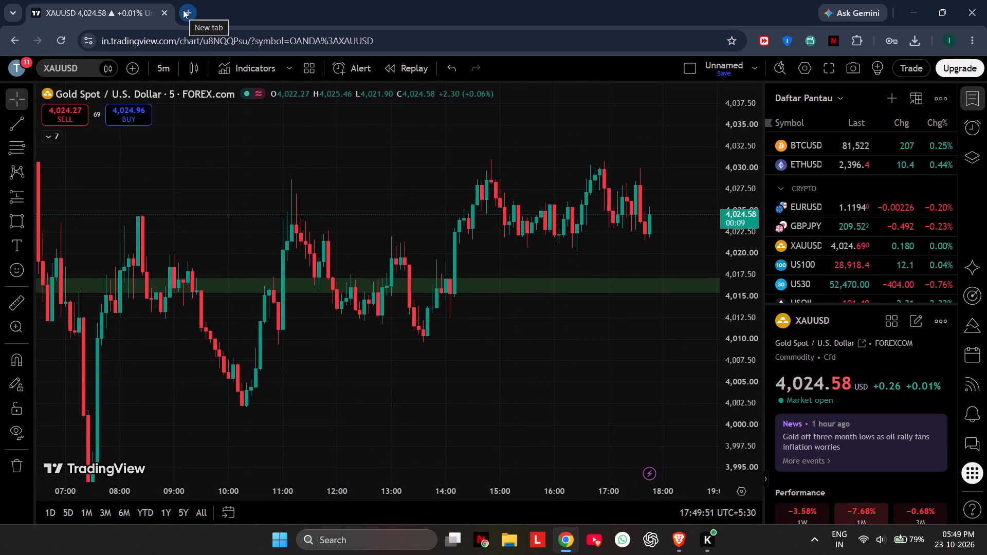
{"action": "left_click_drag", "start_coordinate": [629, 329], "coordinate": [607, 329]}
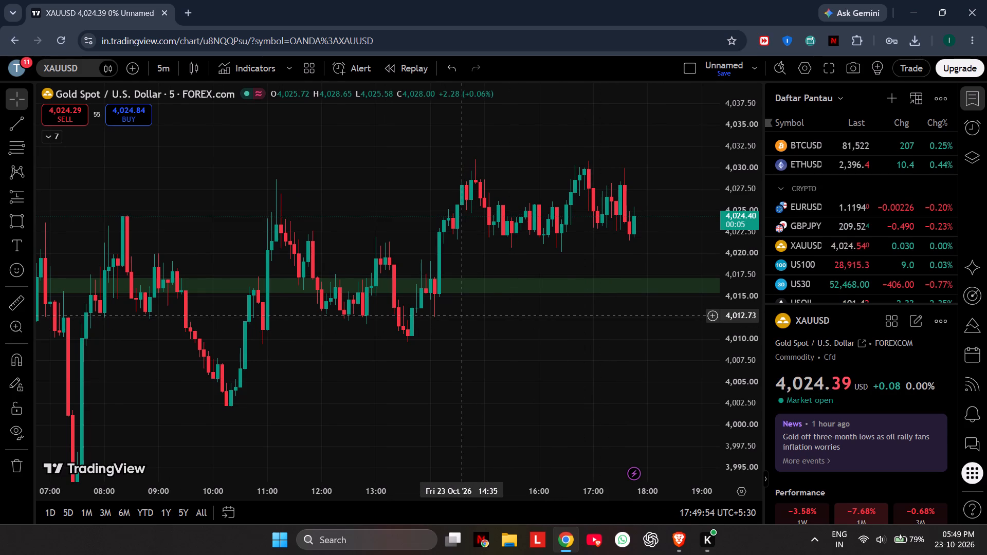
{"action": "scroll", "coordinate": [464, 316], "scroll_direction": "up", "scroll_amount": 2}
{"action": "scroll", "coordinate": [464, 316], "scroll_direction": "down", "scroll_amount": 3}
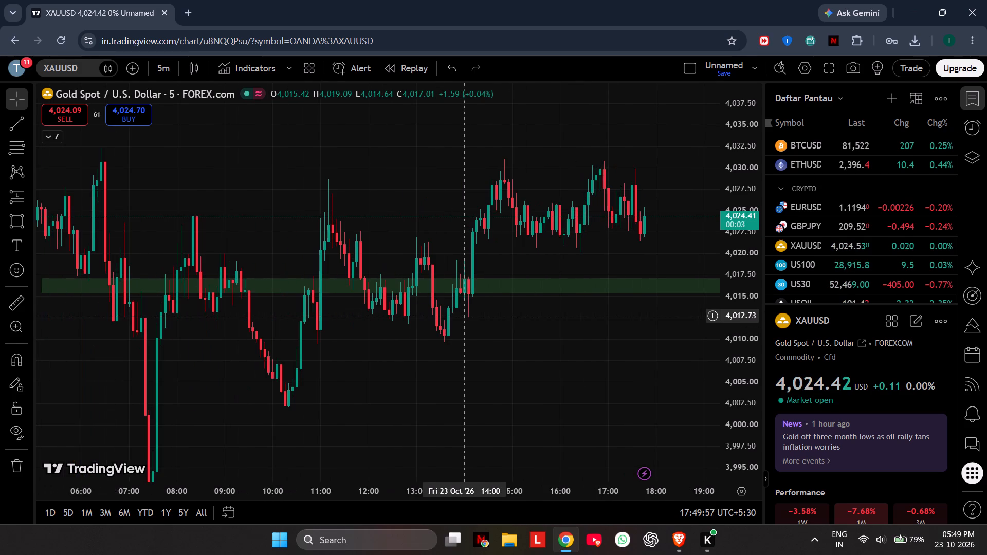
{"action": "scroll", "coordinate": [464, 316], "scroll_direction": "up", "scroll_amount": 1}
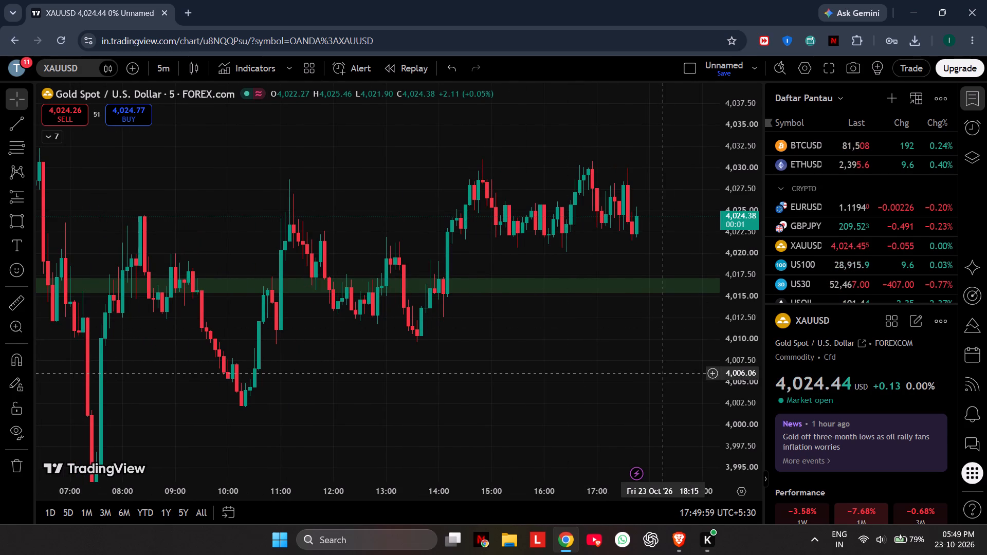
{"action": "left_click_drag", "start_coordinate": [663, 373], "coordinate": [534, 388]}
{"action": "left_click_drag", "start_coordinate": [535, 388], "coordinate": [573, 370]}
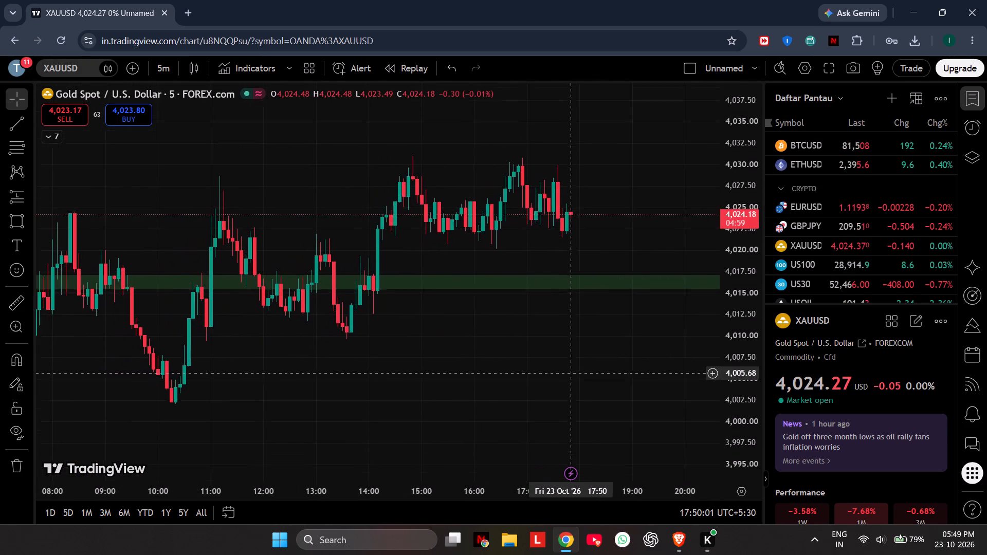
{"action": "left_click_drag", "start_coordinate": [573, 370], "coordinate": [524, 337]}
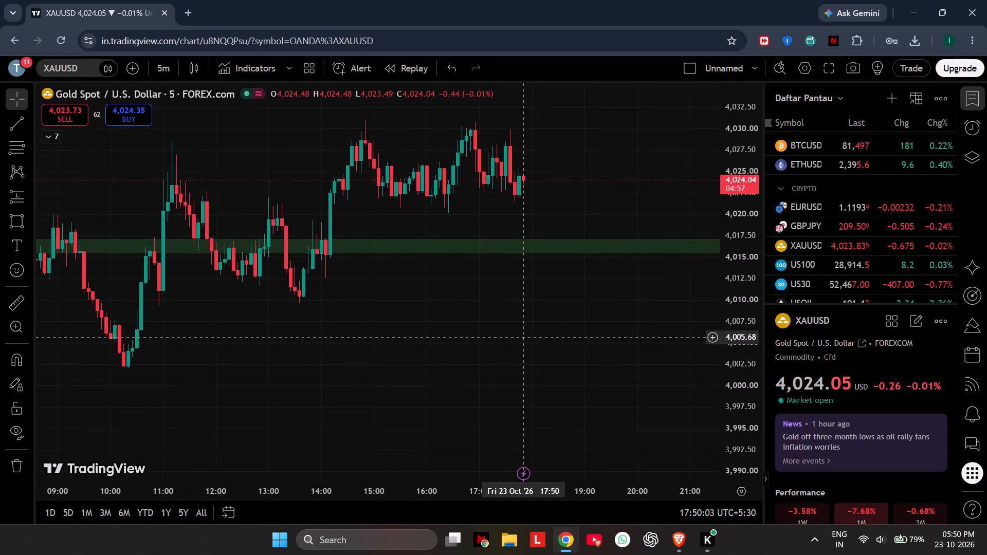
{"action": "left_click_drag", "start_coordinate": [524, 337], "coordinate": [549, 362]}
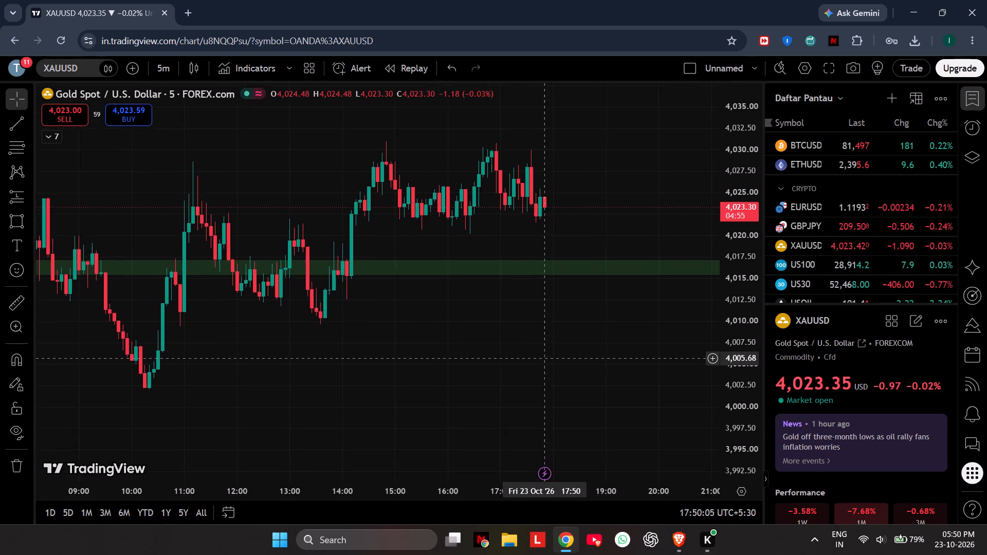
{"action": "left_click_drag", "start_coordinate": [549, 362], "coordinate": [548, 366]}
{"action": "left_click_drag", "start_coordinate": [532, 354], "coordinate": [510, 347]}
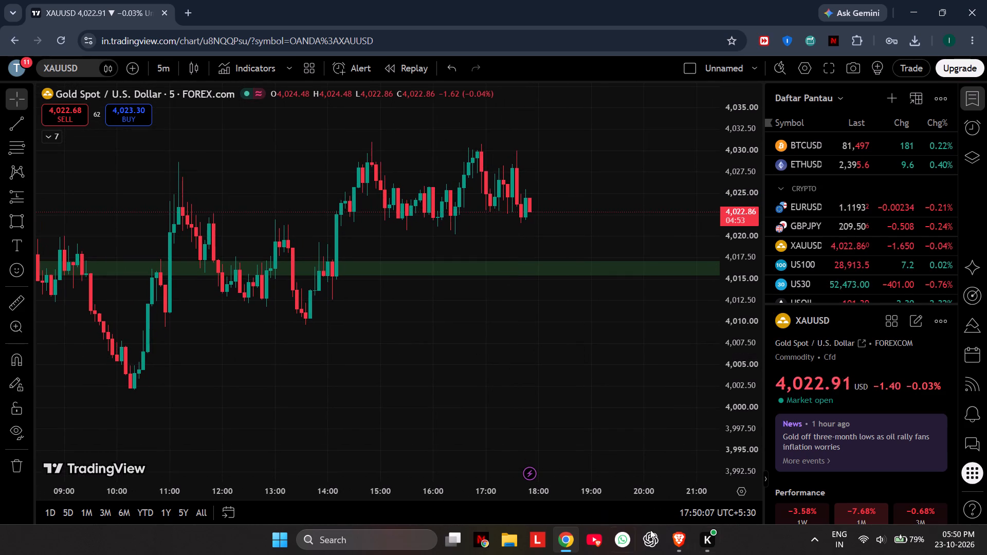
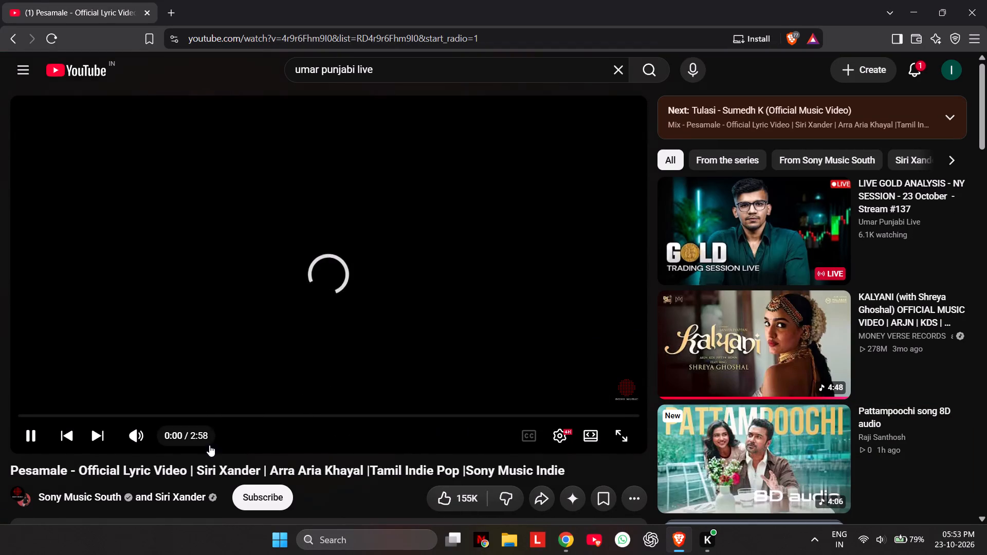
Open the suggested "LIVE GOLD ANALYSIS - NY SESSION" Stream #137 video.
{"action": "left_click", "coordinate": [785, 258]}
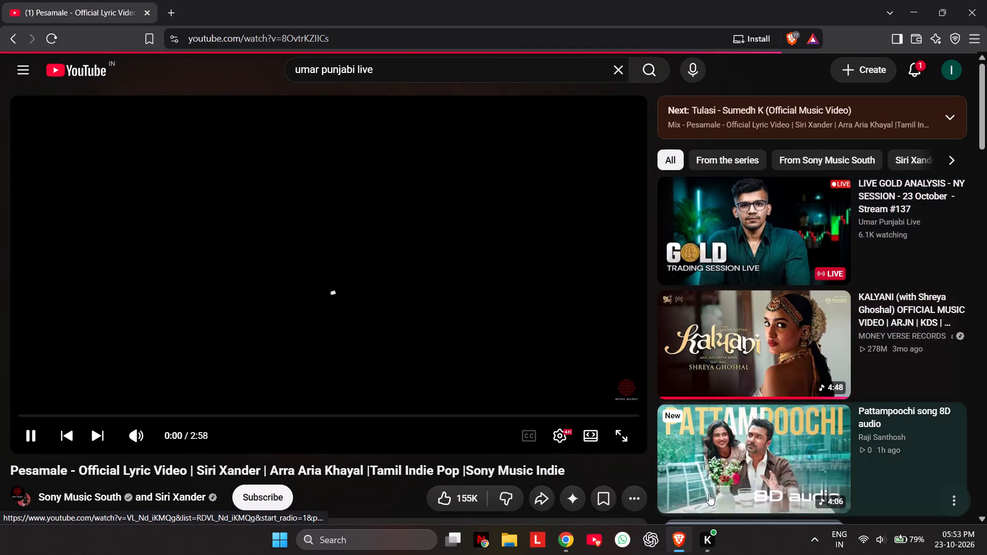
Switch to Chrome and extend the short position's end time to about 18:23 on the XAUUSD 1-minute chart.
{"action": "left_click", "coordinate": [562, 544]}
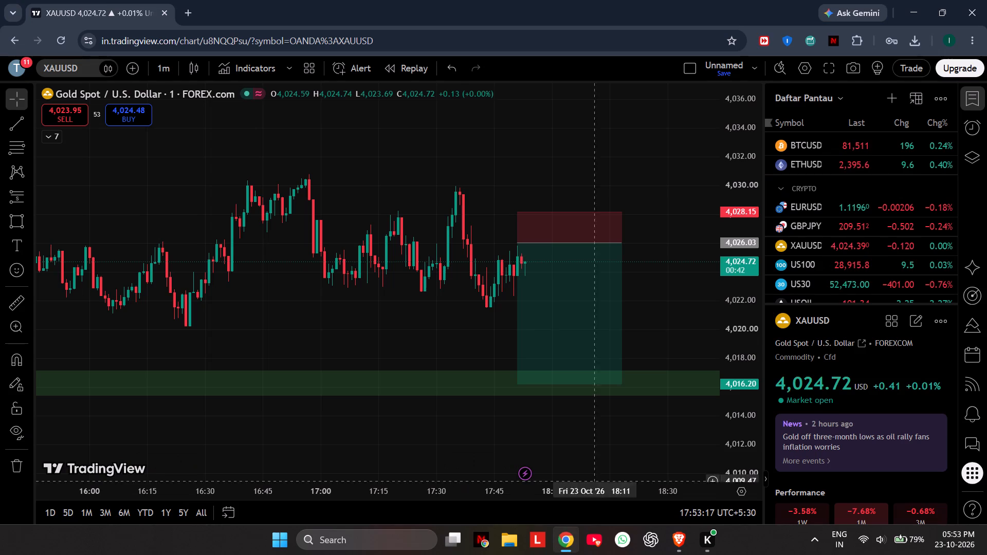
{"action": "left_click_drag", "start_coordinate": [703, 300], "coordinate": [712, 298]}
{"action": "left_click_drag", "start_coordinate": [694, 298], "coordinate": [679, 299]}
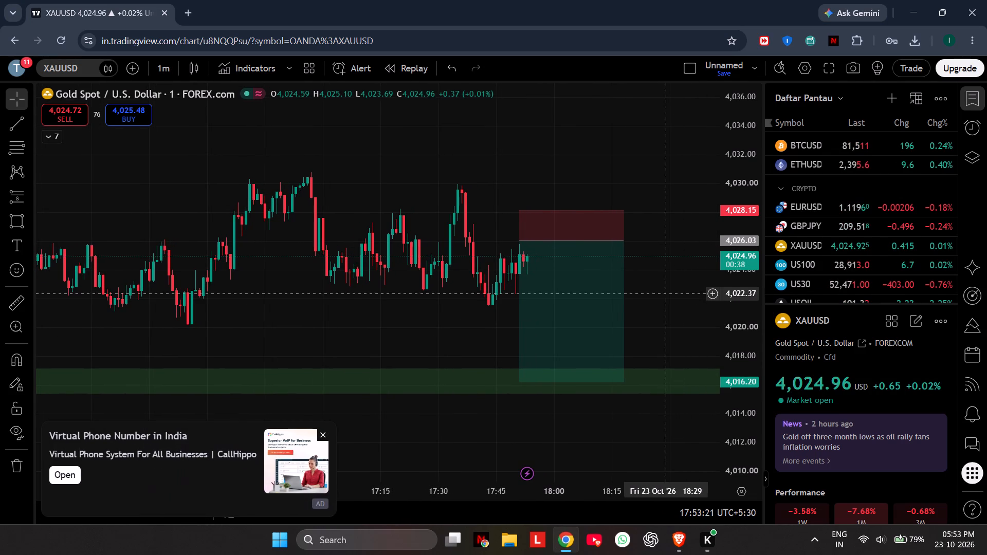
{"action": "left_click", "coordinate": [645, 312]}
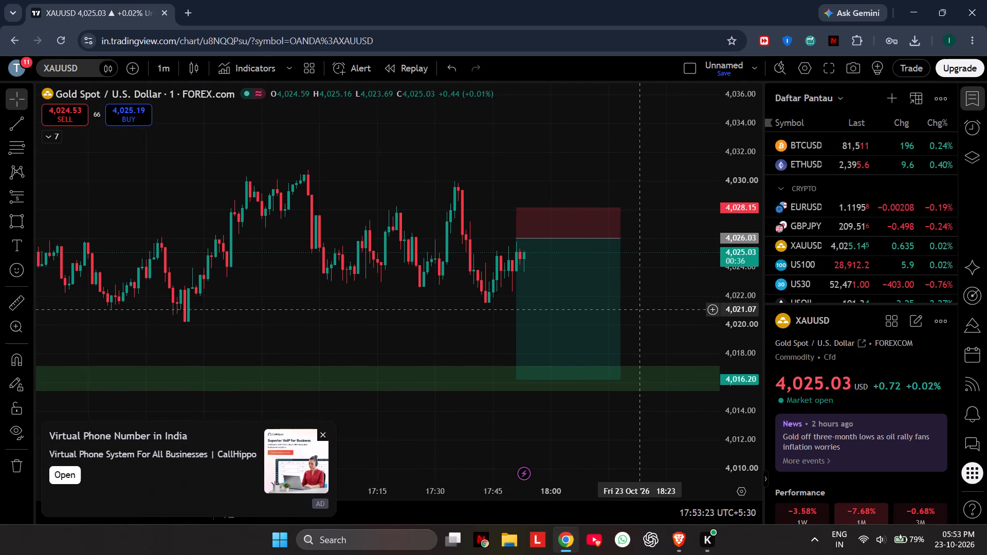
{"action": "left_click", "coordinate": [322, 433]}
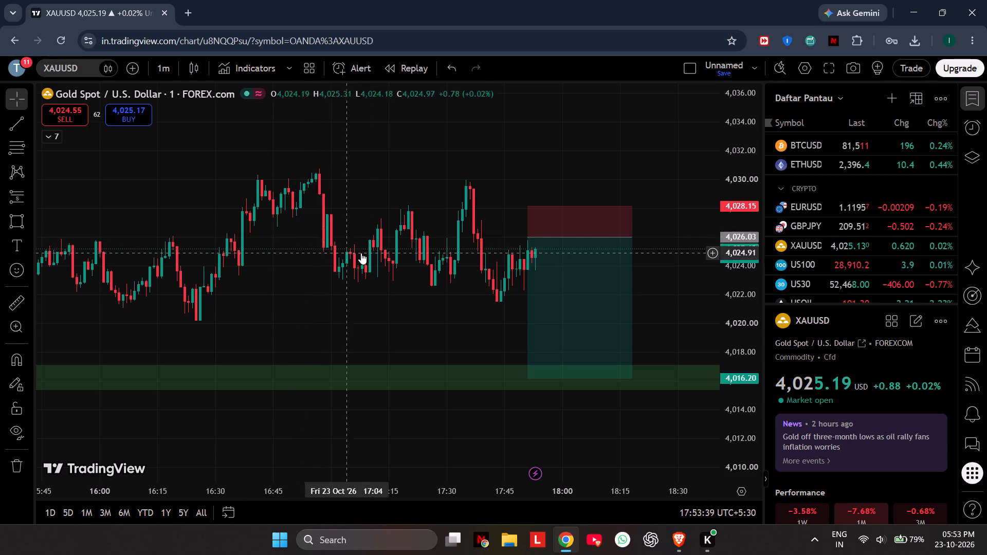
{"action": "left_click", "coordinate": [633, 173]}
{"action": "left_click_drag", "start_coordinate": [639, 181], "coordinate": [599, 181]}
{"action": "left_click_drag", "start_coordinate": [597, 238], "coordinate": [617, 238]}
{"action": "left_click", "coordinate": [644, 177]}
{"action": "left_click_drag", "start_coordinate": [671, 322], "coordinate": [631, 322]}
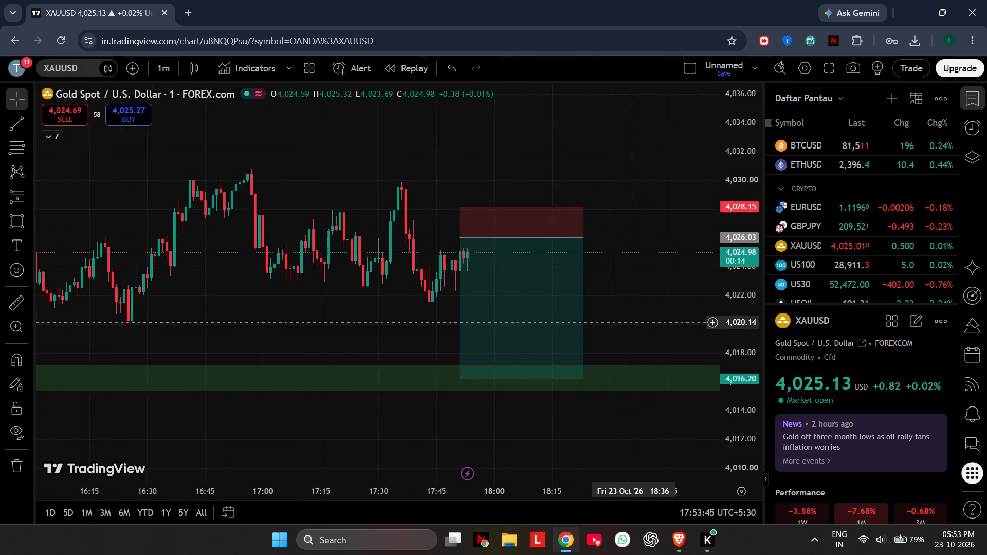
{"action": "left_click_drag", "start_coordinate": [631, 322], "coordinate": [622, 322]}
Show US30 from the watchlist on the chart at the 15-minute interval with the view reset.
{"action": "scroll", "coordinate": [815, 268], "scroll_direction": "down", "scroll_amount": 1}
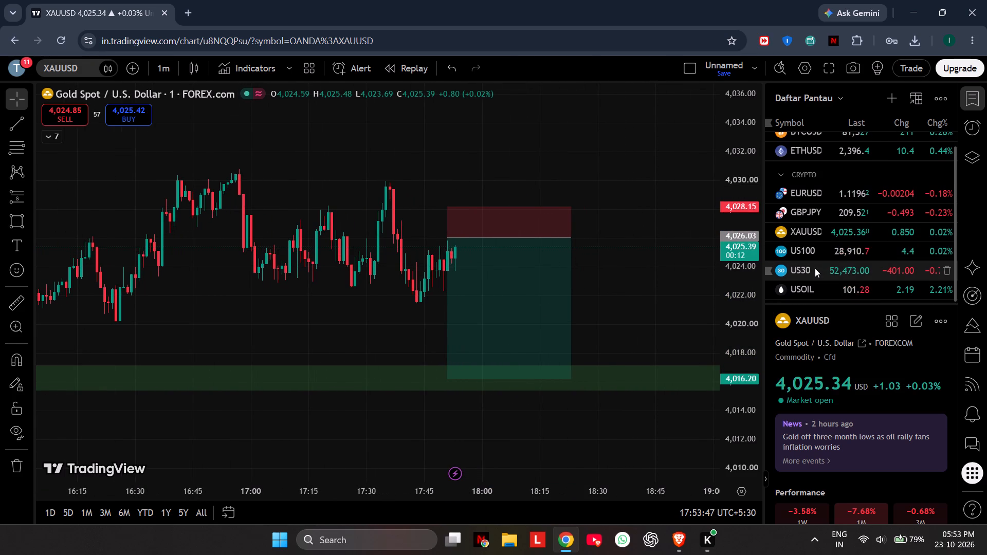
{"action": "left_click", "coordinate": [815, 268]}
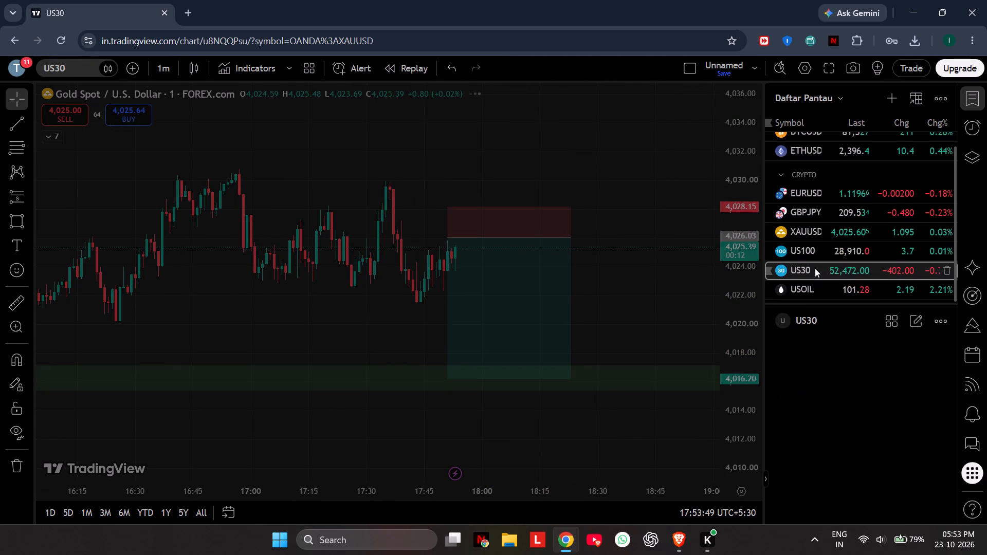
{"action": "left_click_drag", "start_coordinate": [556, 339], "coordinate": [628, 163]}
{"action": "left_click", "coordinate": [156, 77]}
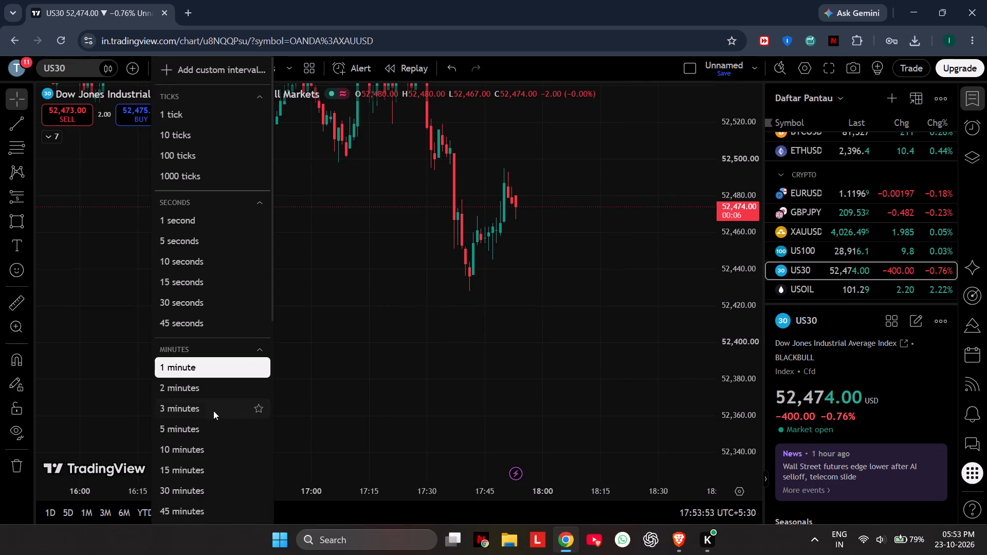
{"action": "left_click", "coordinate": [200, 469]}
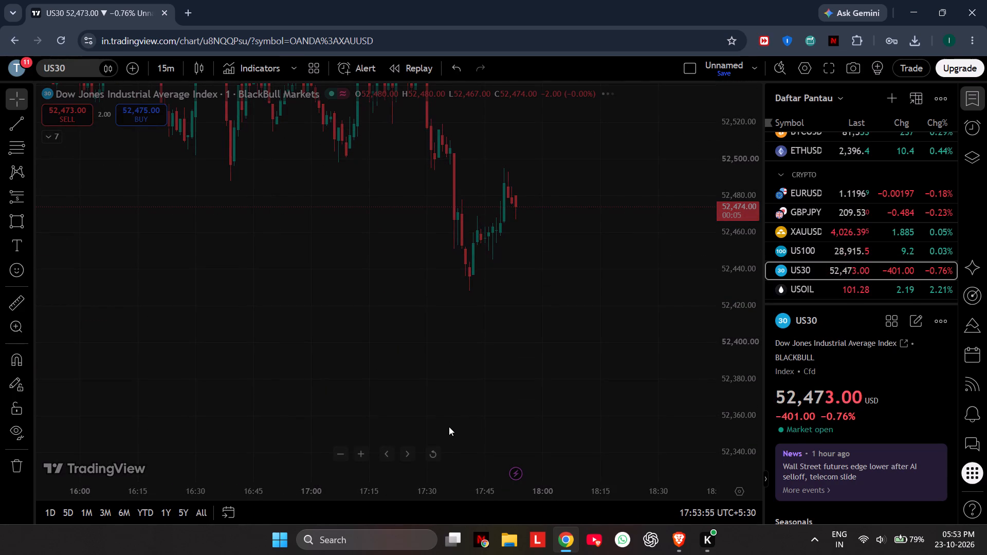
{"action": "left_click", "coordinate": [436, 451]}
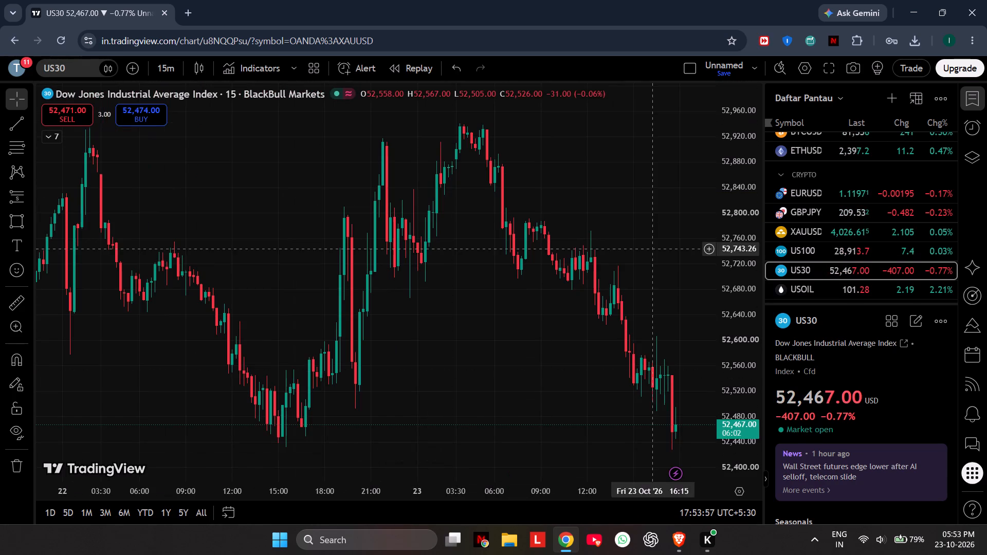
Examine the US30 15-minute price action and its distance from the red zone below at different scales.
{"action": "scroll", "coordinate": [728, 197], "scroll_direction": "down", "scroll_amount": 20}
{"action": "scroll", "coordinate": [561, 225], "scroll_direction": "down", "scroll_amount": 3}
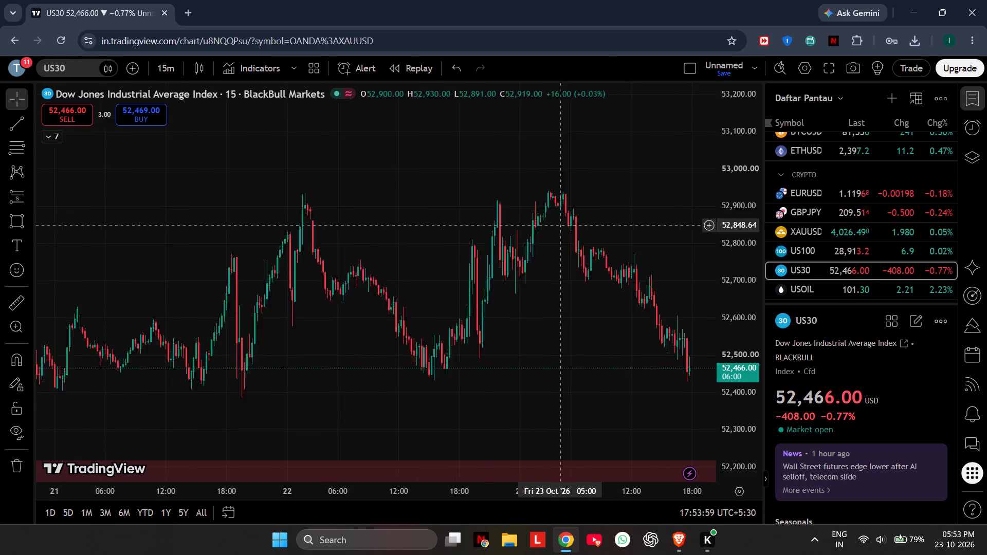
{"action": "scroll", "coordinate": [559, 239], "scroll_direction": "down", "scroll_amount": 2}
{"action": "left_click_drag", "start_coordinate": [588, 404], "coordinate": [524, 341]}
{"action": "scroll", "coordinate": [534, 314], "scroll_direction": "down", "scroll_amount": 5}
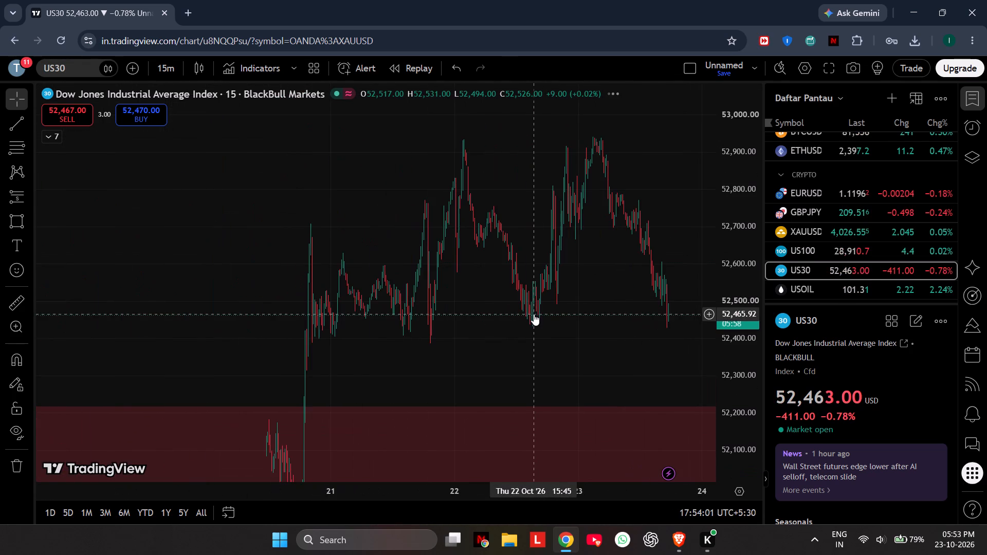
{"action": "left_click_drag", "start_coordinate": [591, 345], "coordinate": [622, 252]}
{"action": "scroll", "coordinate": [622, 252], "scroll_direction": "up", "scroll_amount": 11}
{"action": "left_click_drag", "start_coordinate": [603, 252], "coordinate": [337, 265]}
{"action": "scroll", "coordinate": [734, 303], "scroll_direction": "up", "scroll_amount": 3}
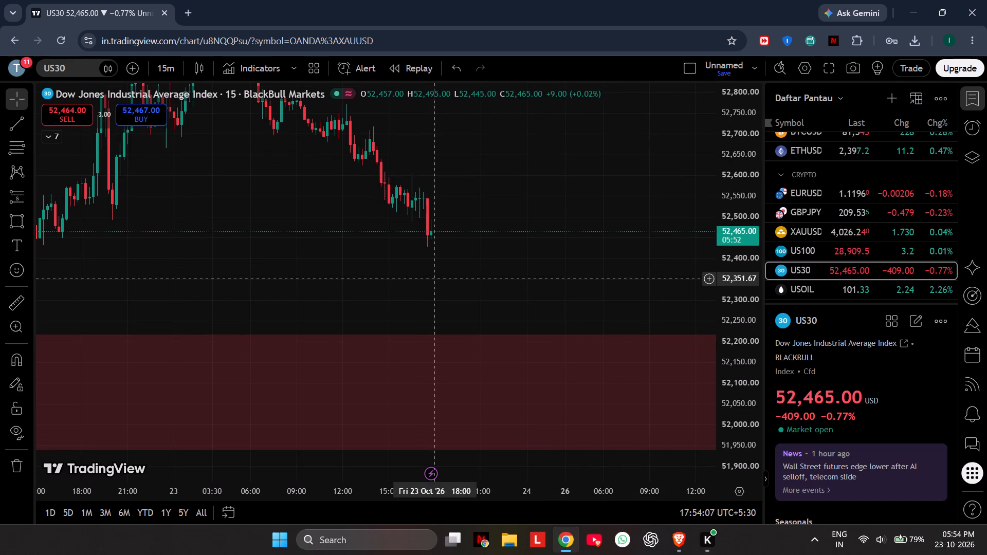
{"action": "left_click_drag", "start_coordinate": [360, 279], "coordinate": [589, 294]}
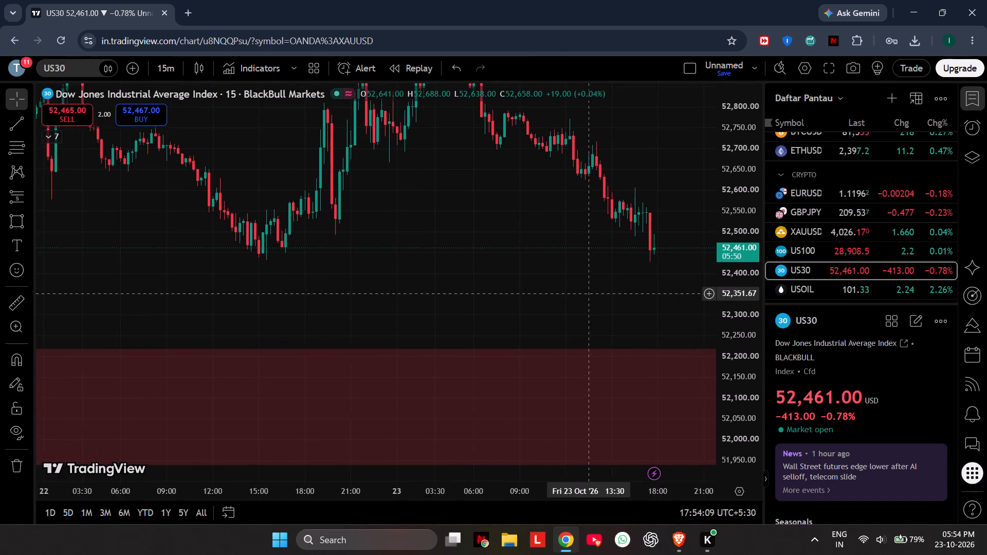
{"action": "left_click_drag", "start_coordinate": [589, 294], "coordinate": [514, 306]}
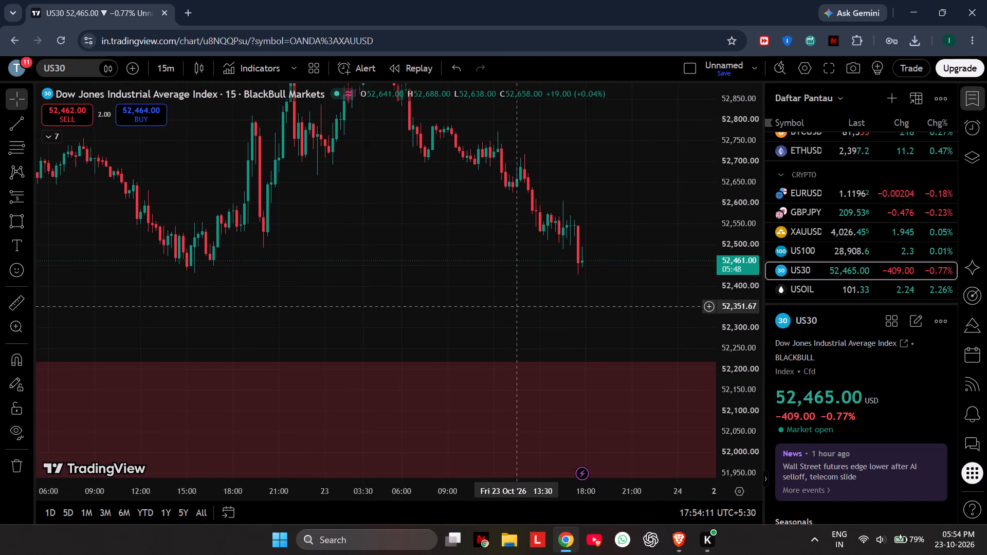
{"action": "left_click_drag", "start_coordinate": [514, 306], "coordinate": [570, 327]}
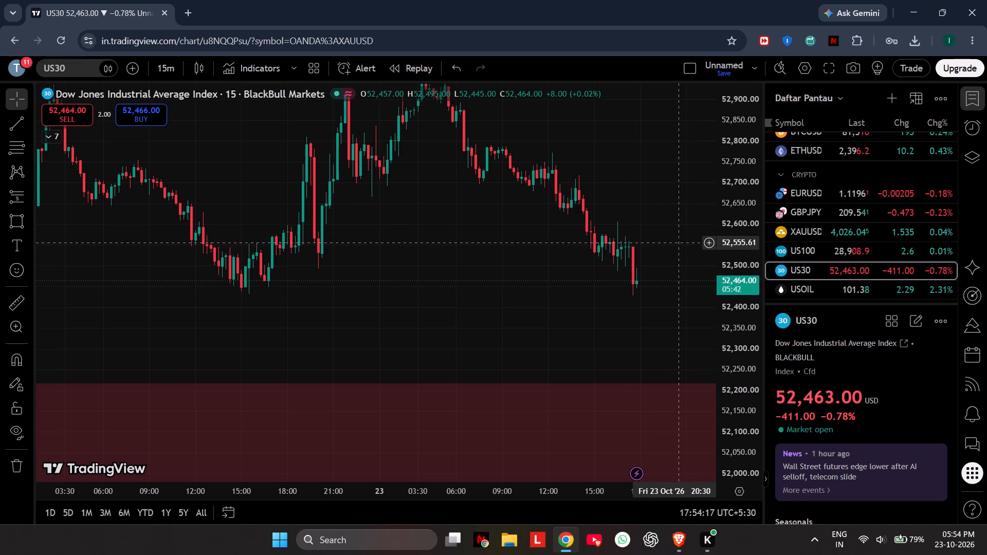
{"action": "left_click_drag", "start_coordinate": [660, 299], "coordinate": [654, 299]}
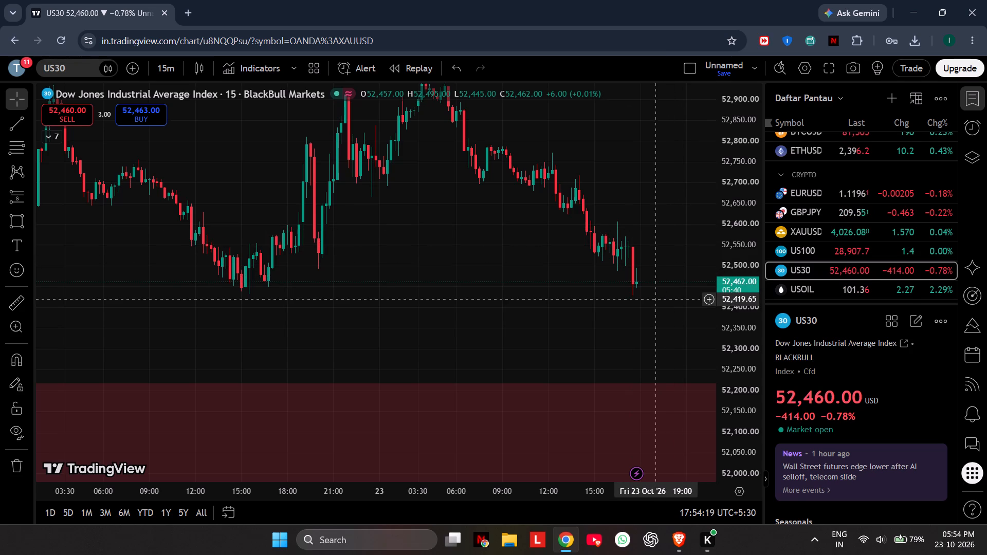
Place a short position beside the latest US30 candle with entry at about 52,461 and stop at about 52,517.
{"action": "left_click_drag", "start_coordinate": [654, 299], "coordinate": [415, 286]}
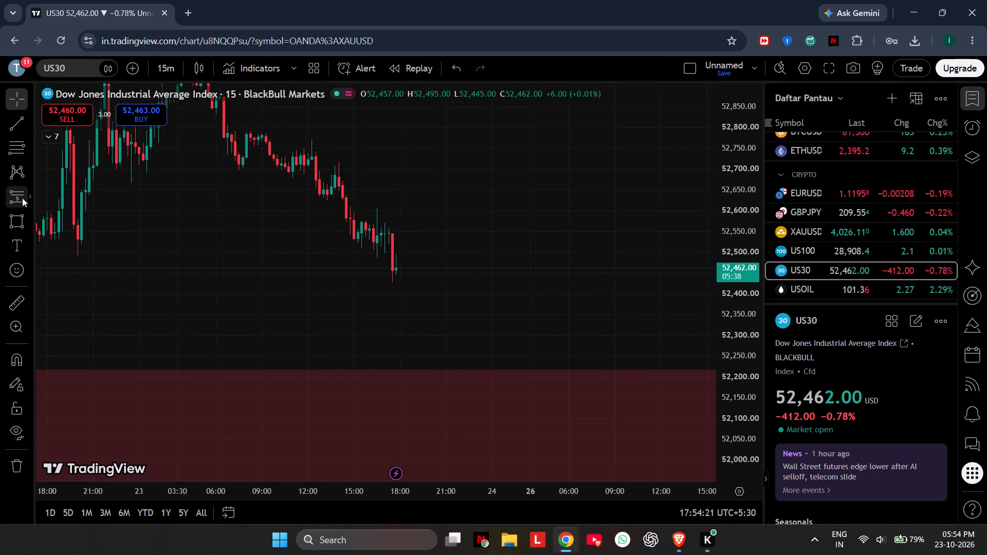
{"action": "left_click", "coordinate": [18, 201]}
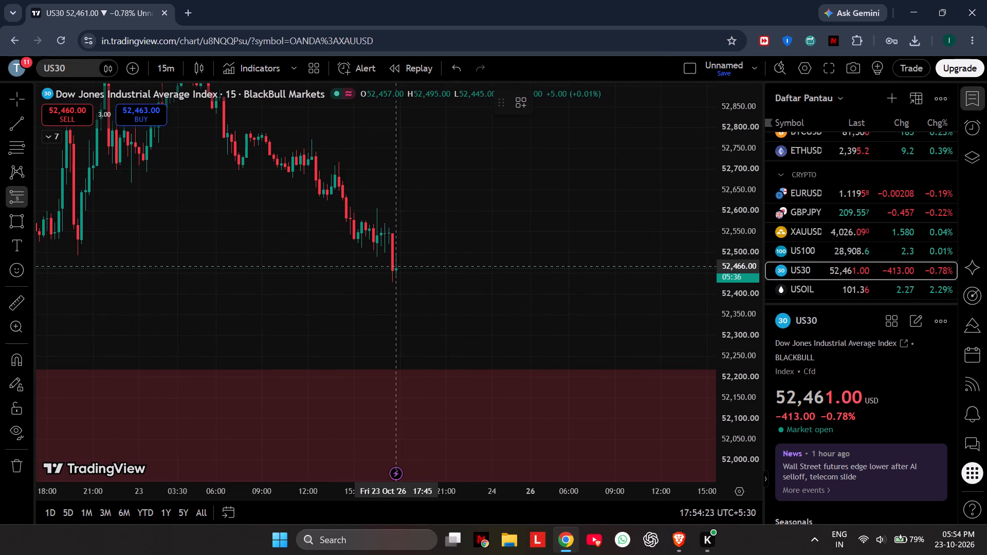
{"action": "left_click", "coordinate": [399, 268]}
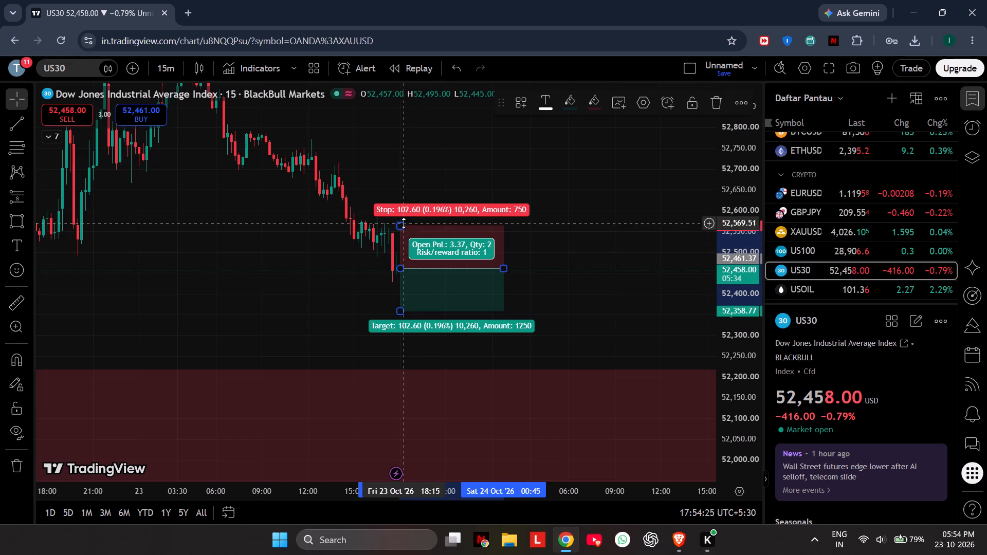
{"action": "left_click_drag", "start_coordinate": [404, 223], "coordinate": [418, 245]}
Set the US30 chart to 5 minutes and lower the short position's target to about 52,067, inside the red zone.
{"action": "left_click", "coordinate": [157, 66]}
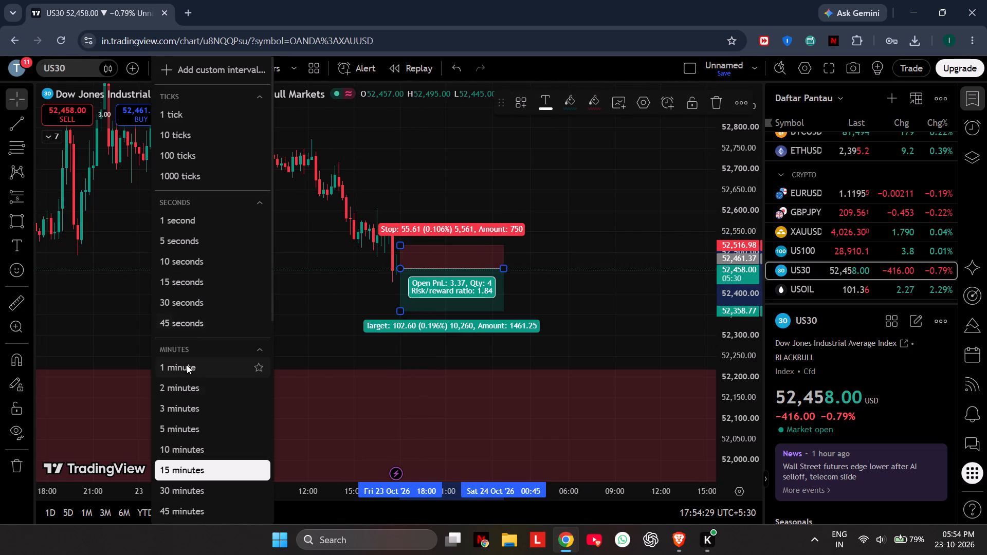
{"action": "left_click", "coordinate": [214, 424]}
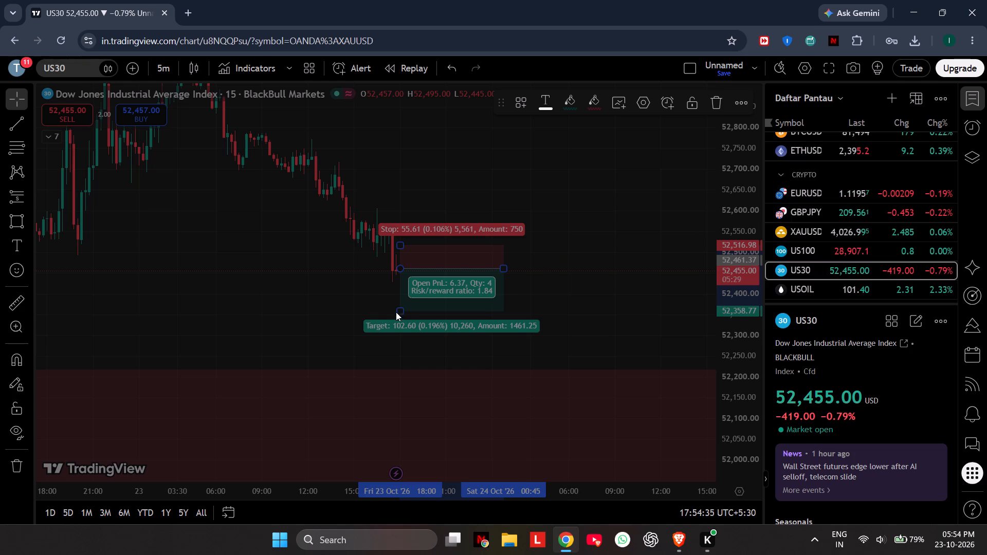
{"action": "left_click_drag", "start_coordinate": [404, 310], "coordinate": [432, 432]}
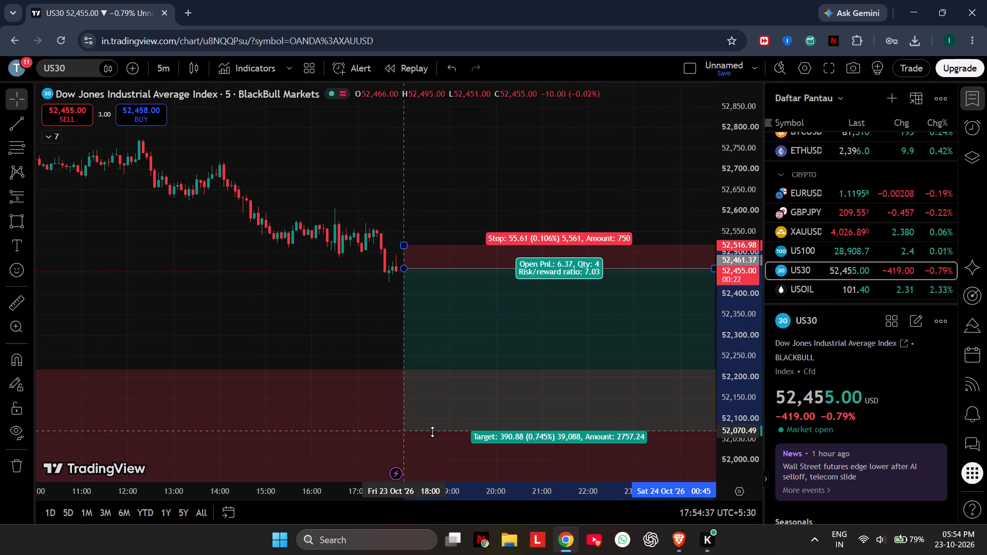
{"action": "left_click_drag", "start_coordinate": [432, 432], "coordinate": [424, 432]}
Adjust the US30 short position to span 17:55 to about 00:20 with its entry at about 52,458.
{"action": "scroll", "coordinate": [448, 291], "scroll_direction": "down", "scroll_amount": 5}
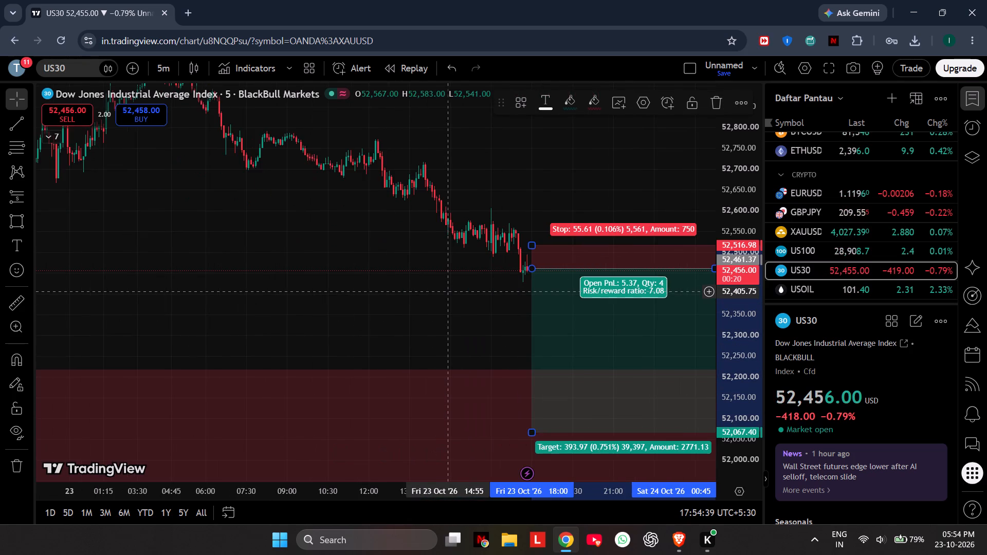
{"action": "left_click_drag", "start_coordinate": [449, 291], "coordinate": [396, 252]}
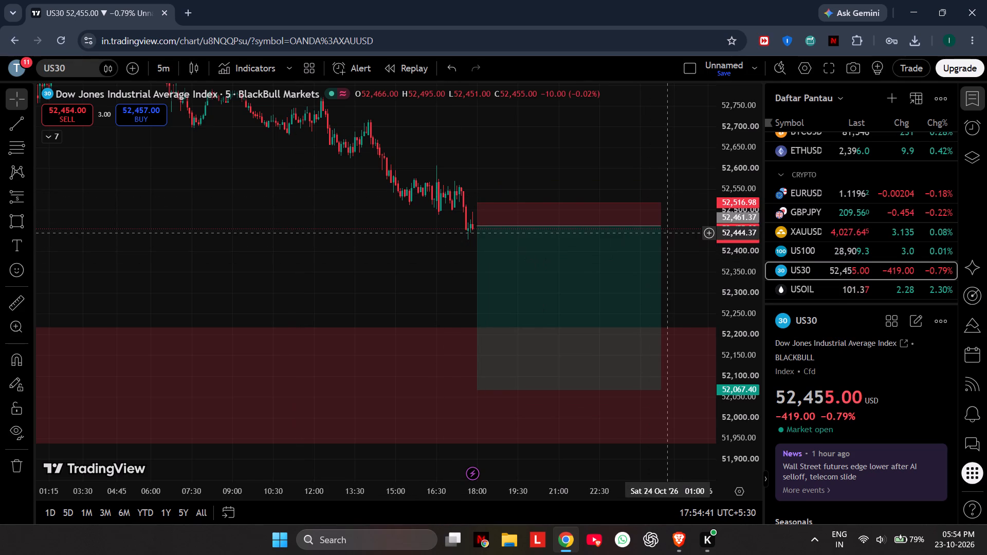
{"action": "left_click_drag", "start_coordinate": [663, 227], "coordinate": [650, 227]}
{"action": "left_click", "coordinate": [601, 228]}
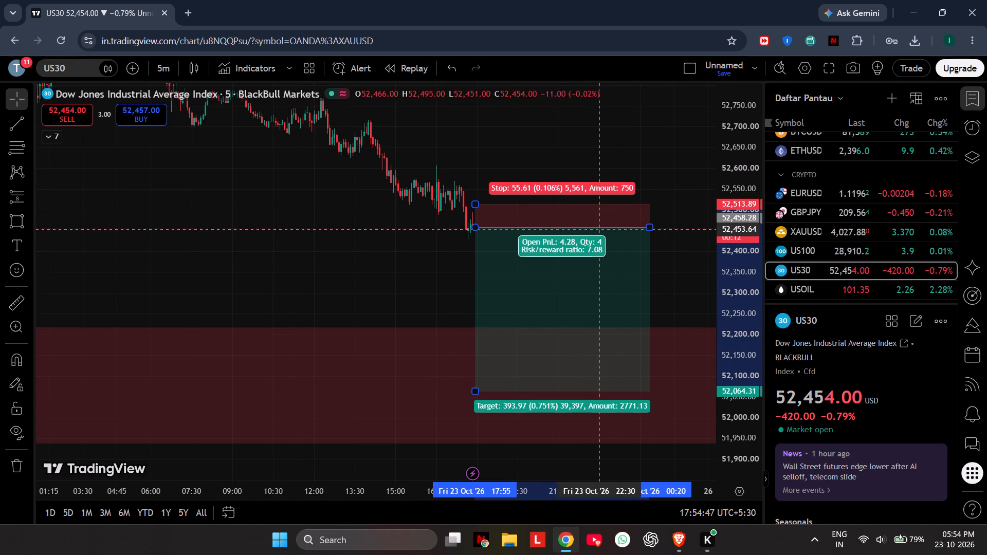
Raise the US30 short position's stop to about 52,537 for a risk/reward ratio of 5.
{"action": "left_click_drag", "start_coordinate": [477, 204], "coordinate": [474, 199]}
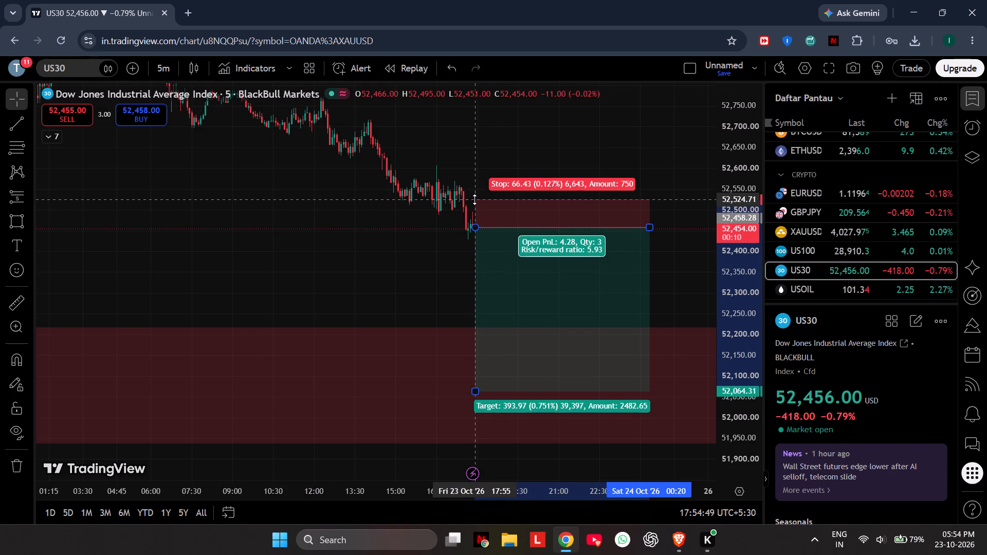
{"action": "left_click_drag", "start_coordinate": [474, 199], "coordinate": [471, 197]}
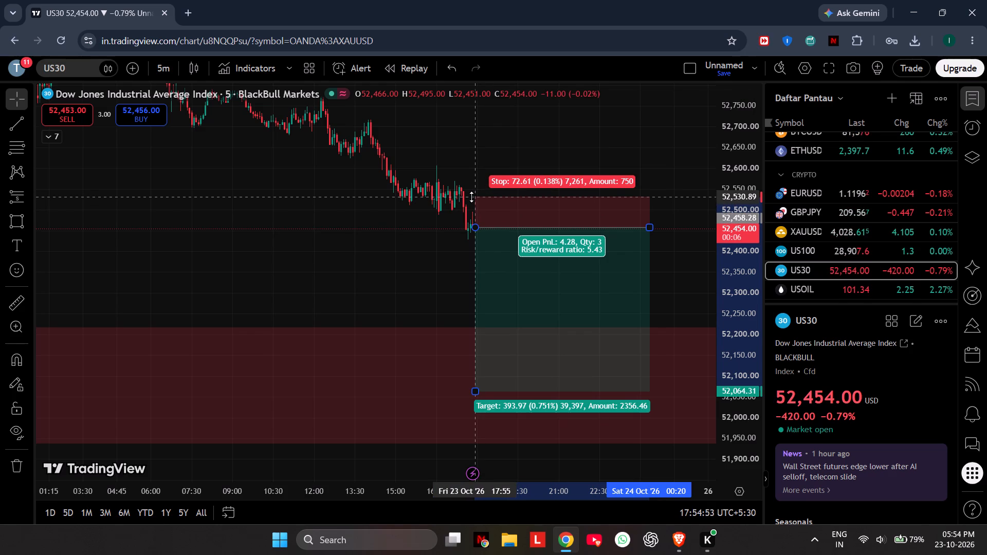
{"action": "left_click_drag", "start_coordinate": [471, 197], "coordinate": [481, 194]}
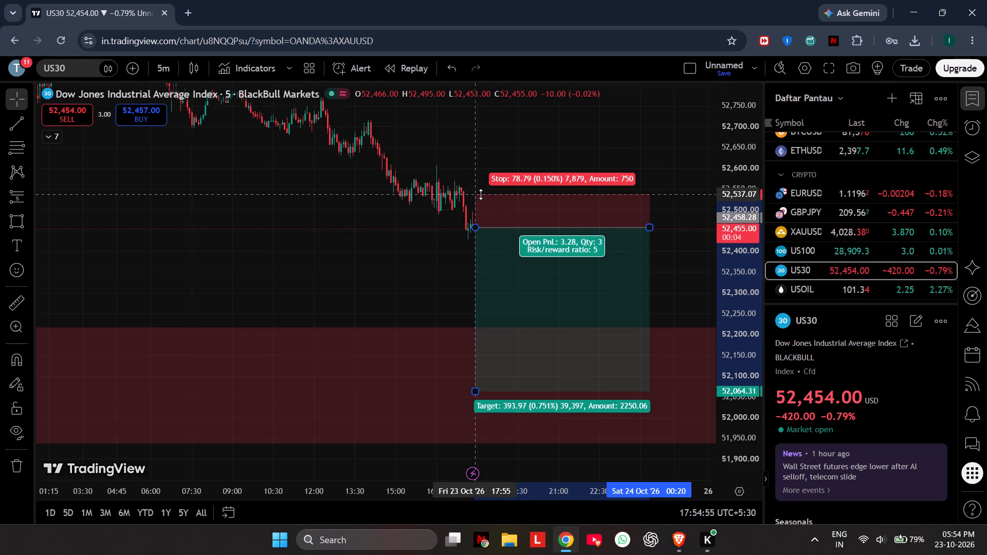
{"action": "left_click_drag", "start_coordinate": [481, 194], "coordinate": [482, 194]}
{"action": "left_click", "coordinate": [368, 221]}
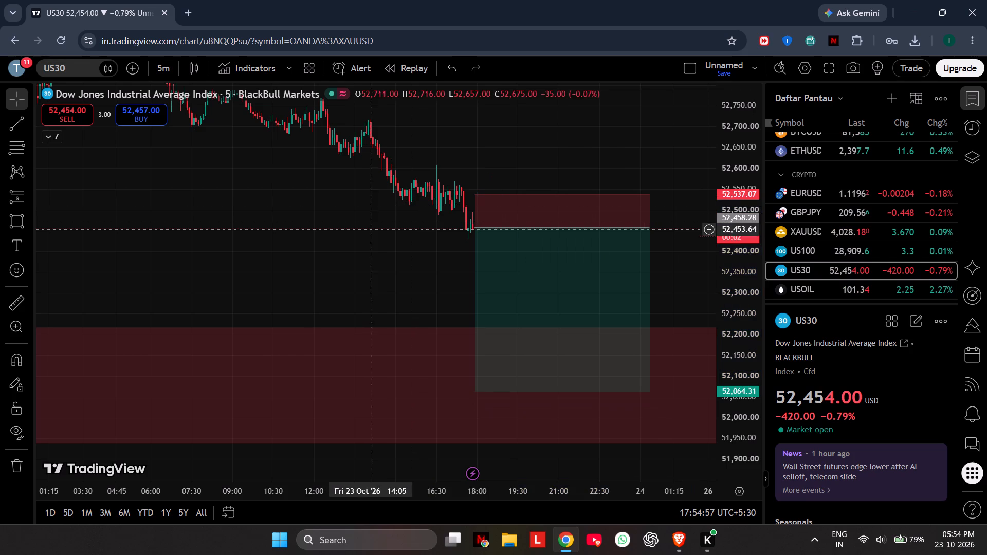
Move the US30 short position about 10 minutes earlier so that it ends at about 00:10, keeping its price levels.
{"action": "left_click_drag", "start_coordinate": [554, 242], "coordinate": [549, 242]}
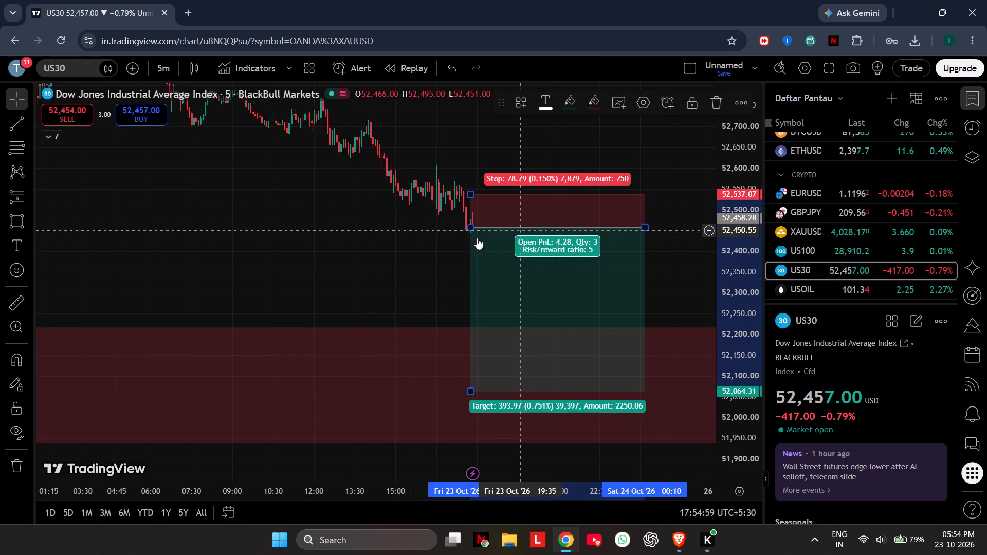
{"action": "left_click", "coordinate": [415, 256]}
Switch the chart back to XAUUSD from the watchlist.
{"action": "left_click", "coordinate": [800, 232]}
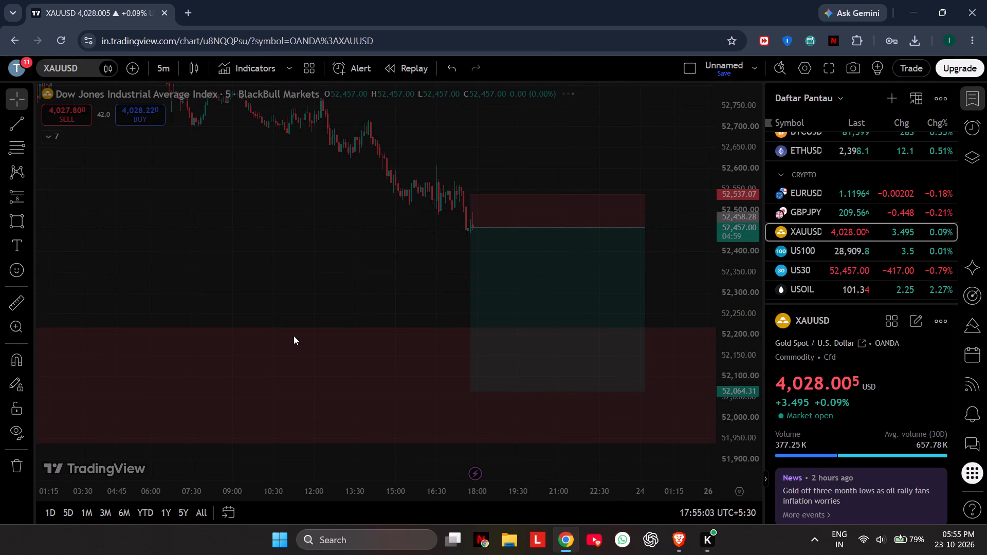
{"action": "left_click_drag", "start_coordinate": [222, 223], "coordinate": [200, 190]}
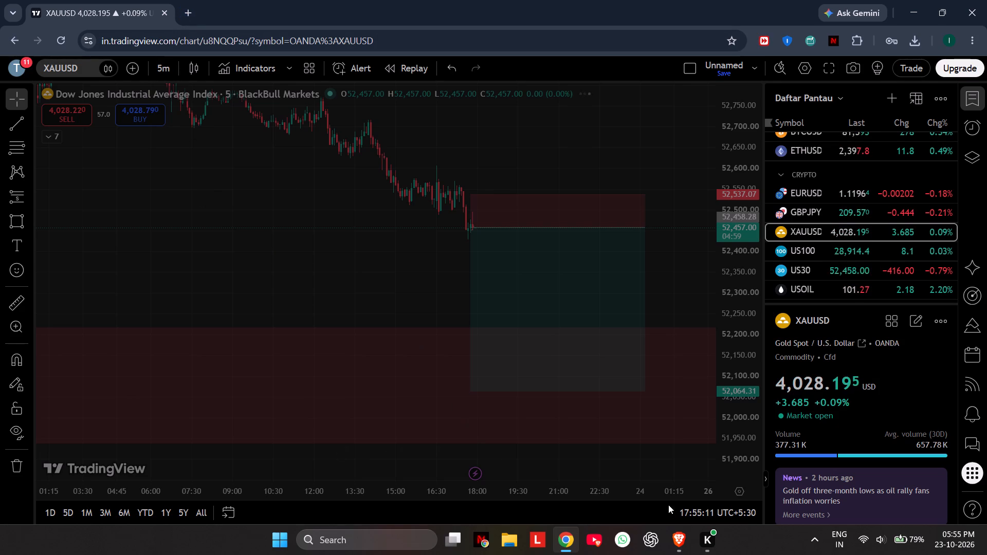
Switch to Brave to watch the live gold analysis stream.
{"action": "left_click", "coordinate": [672, 535]}
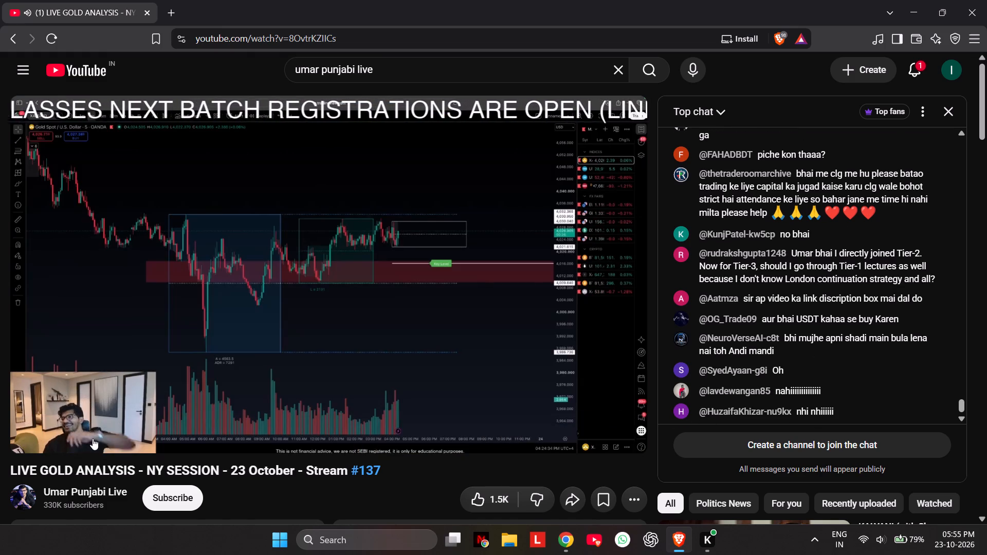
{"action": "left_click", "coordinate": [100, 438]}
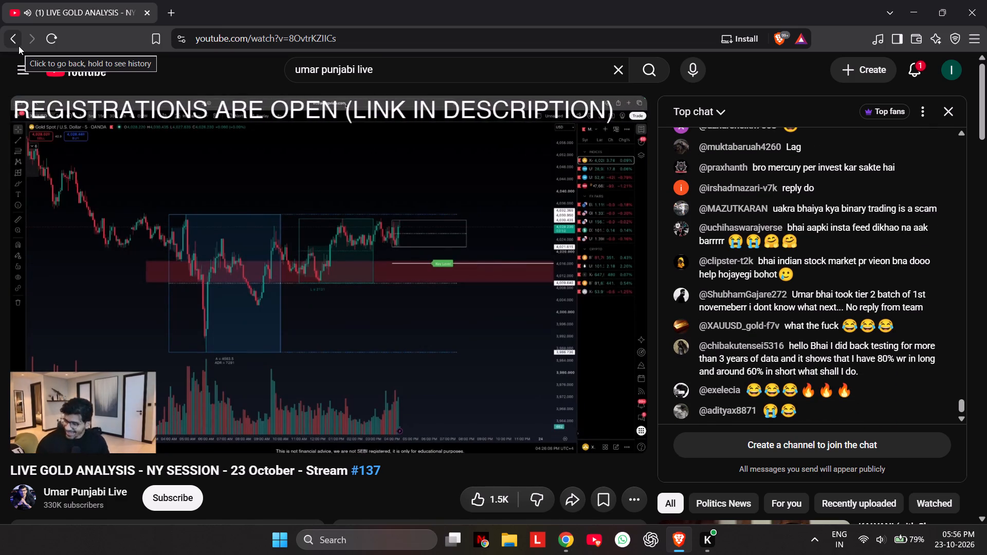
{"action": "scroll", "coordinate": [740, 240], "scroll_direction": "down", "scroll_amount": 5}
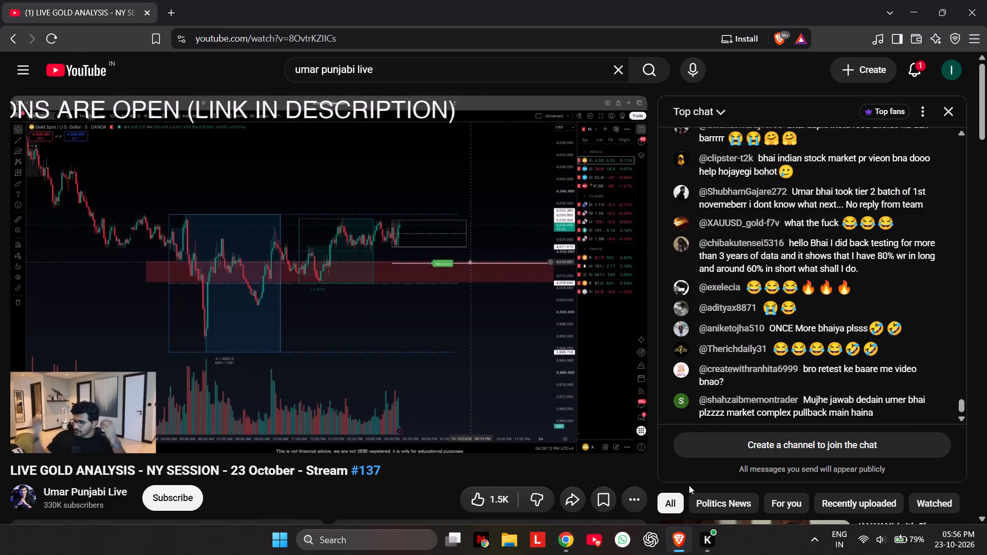
Switch to Chrome, show the US30 chart from the watchlist and examine its short position down to the target inside the lower red zone.
{"action": "left_click", "coordinate": [572, 541]}
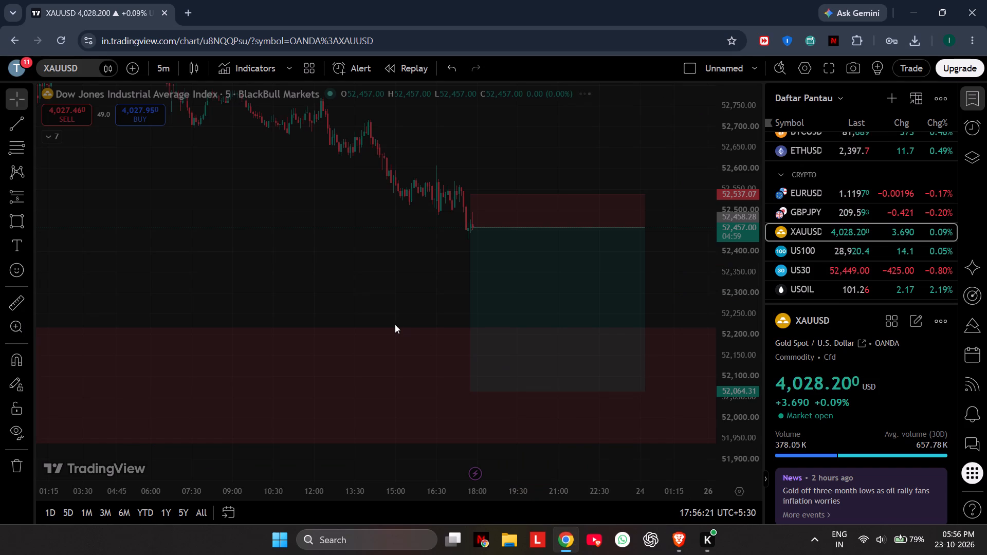
{"action": "left_click", "coordinate": [809, 273]}
{"action": "left_click_drag", "start_coordinate": [619, 310], "coordinate": [618, 295]}
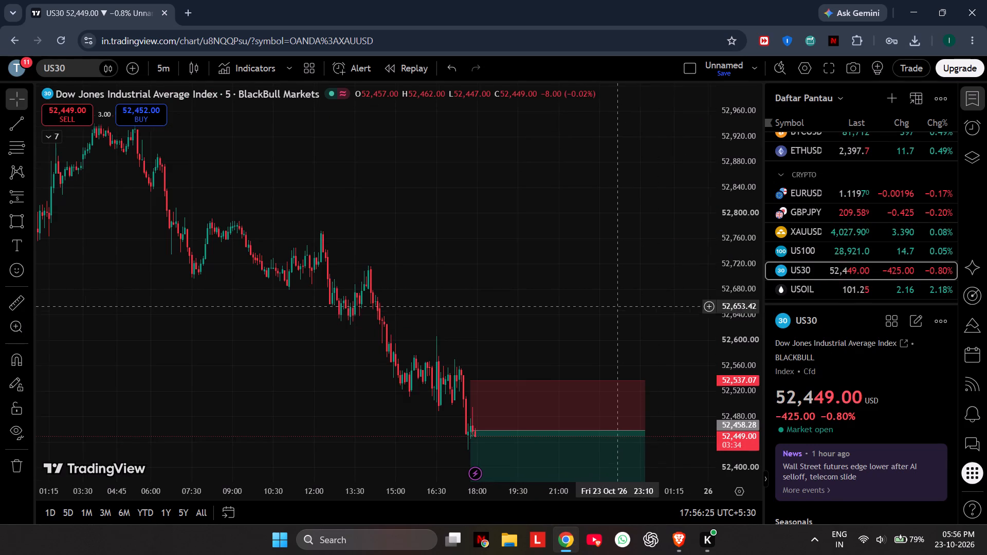
{"action": "left_click_drag", "start_coordinate": [618, 295], "coordinate": [643, 133]}
{"action": "scroll", "coordinate": [365, 338], "scroll_direction": "up", "scroll_amount": 3}
{"action": "left_click_drag", "start_coordinate": [365, 338], "coordinate": [407, 228]}
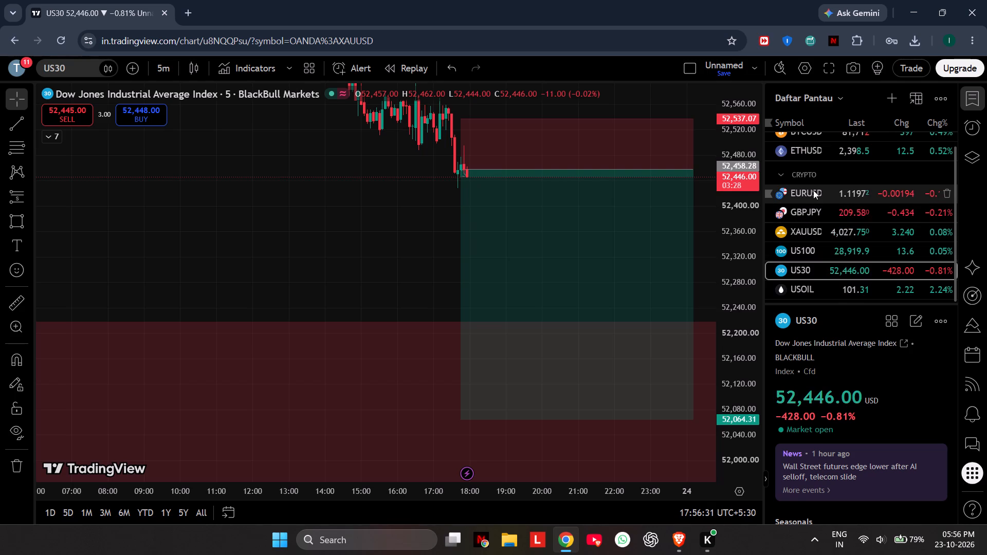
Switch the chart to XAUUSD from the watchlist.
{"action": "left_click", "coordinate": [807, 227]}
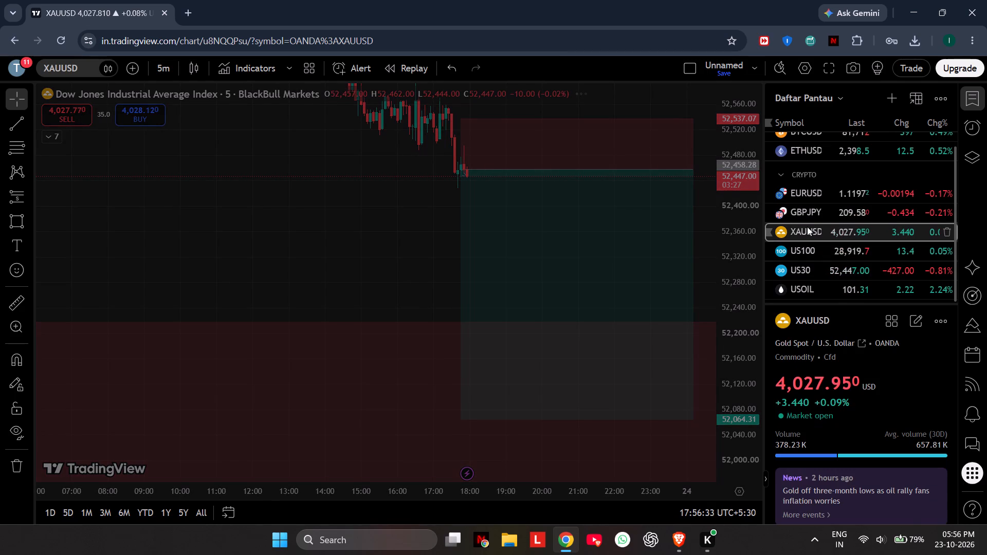
Show the EURUSD chart from the watchlist and examine its 5-minute price action across the current and previous sessions.
{"action": "left_click", "coordinate": [802, 194]}
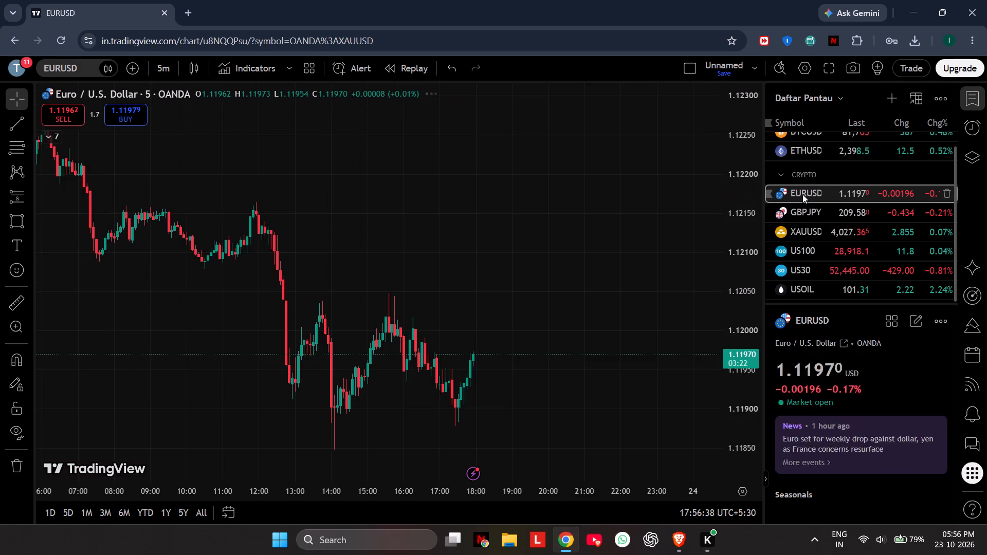
{"action": "left_click_drag", "start_coordinate": [575, 312], "coordinate": [620, 252]}
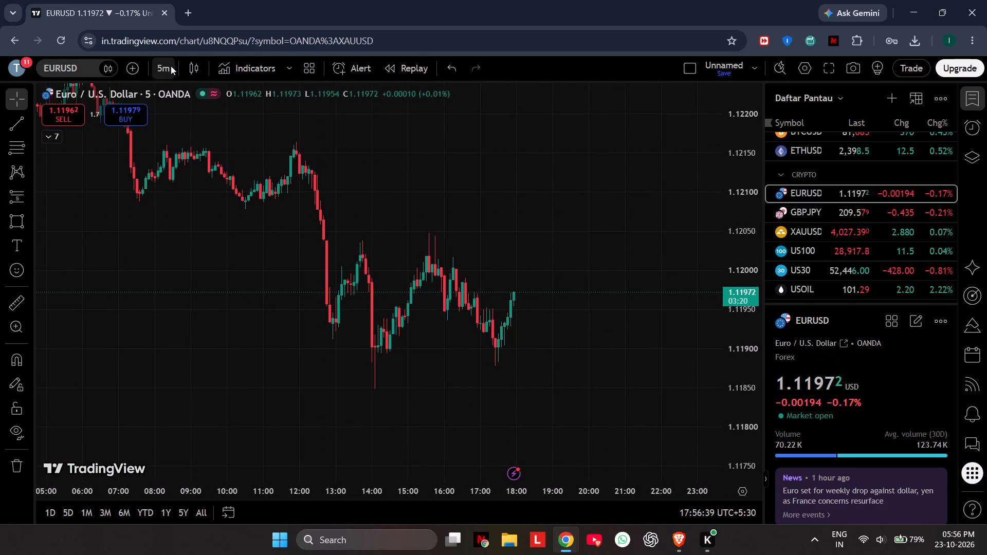
{"action": "scroll", "coordinate": [662, 248], "scroll_direction": "down", "scroll_amount": 4}
{"action": "scroll", "coordinate": [662, 248], "scroll_direction": "up", "scroll_amount": 4}
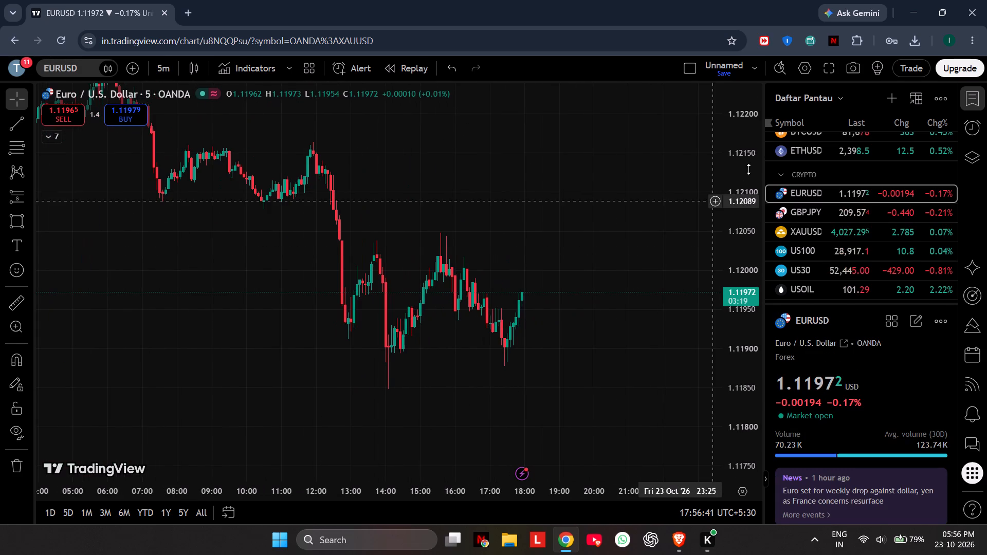
{"action": "scroll", "coordinate": [740, 200], "scroll_direction": "down", "scroll_amount": 8}
{"action": "scroll", "coordinate": [490, 283], "scroll_direction": "down", "scroll_amount": 5}
{"action": "scroll", "coordinate": [490, 283], "scroll_direction": "up", "scroll_amount": 1}
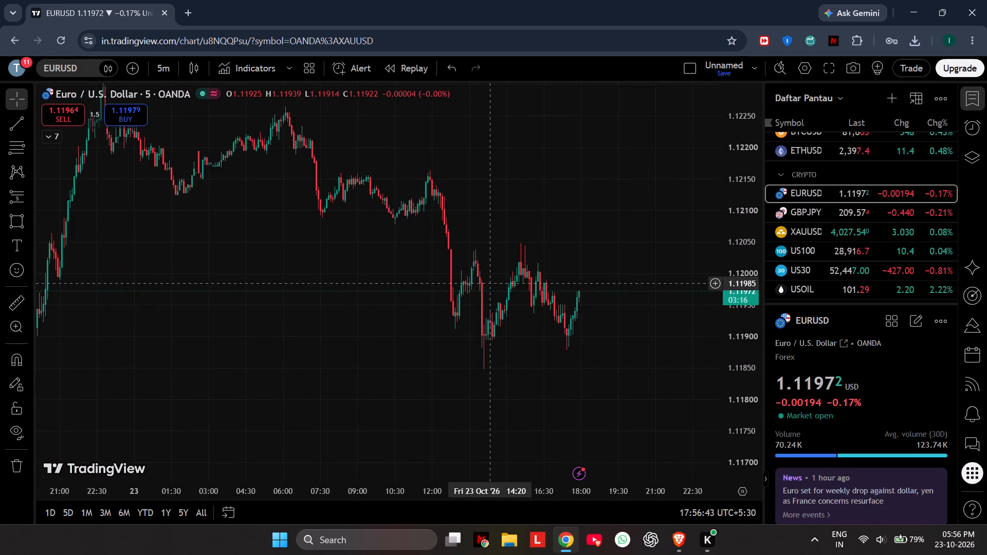
{"action": "scroll", "coordinate": [490, 283], "scroll_direction": "up", "scroll_amount": 1}
{"action": "left_click_drag", "start_coordinate": [579, 384], "coordinate": [607, 360]}
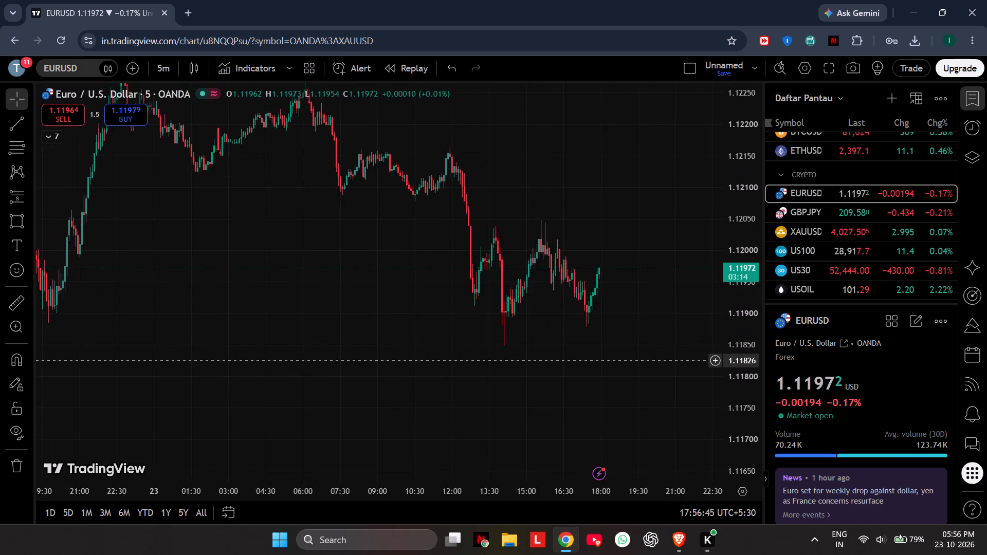
{"action": "left_click_drag", "start_coordinate": [607, 360], "coordinate": [610, 360]}
{"action": "scroll", "coordinate": [612, 360], "scroll_direction": "down", "scroll_amount": 4}
{"action": "scroll", "coordinate": [746, 221], "scroll_direction": "down", "scroll_amount": 9}
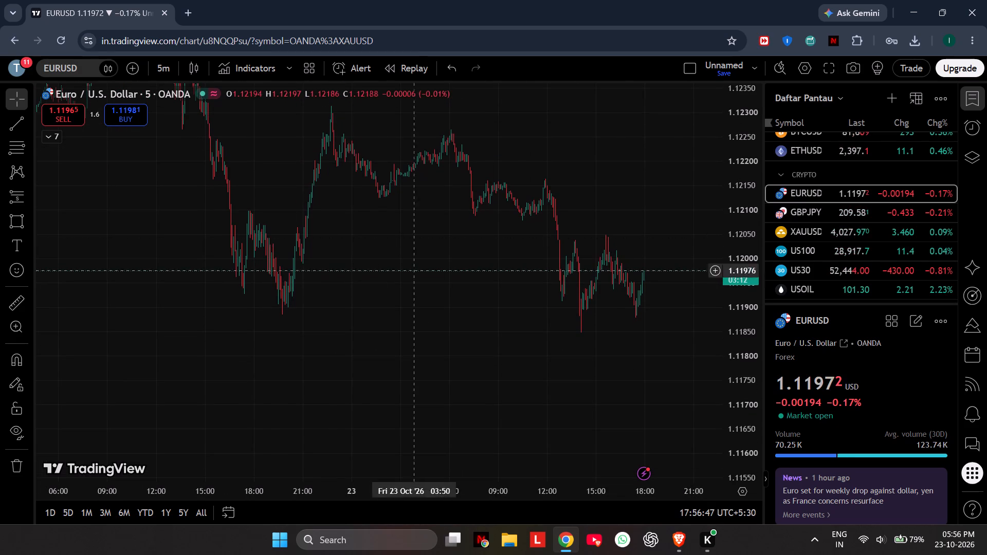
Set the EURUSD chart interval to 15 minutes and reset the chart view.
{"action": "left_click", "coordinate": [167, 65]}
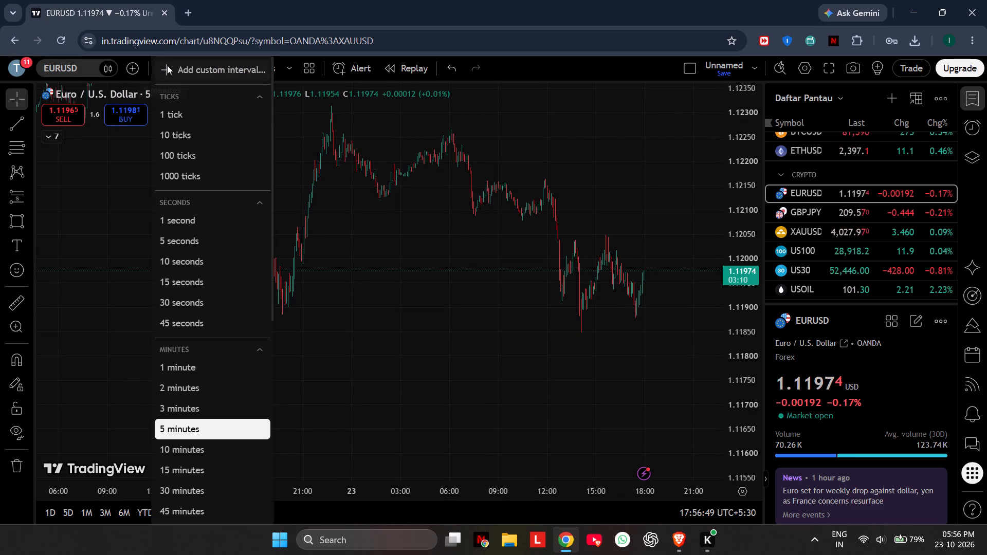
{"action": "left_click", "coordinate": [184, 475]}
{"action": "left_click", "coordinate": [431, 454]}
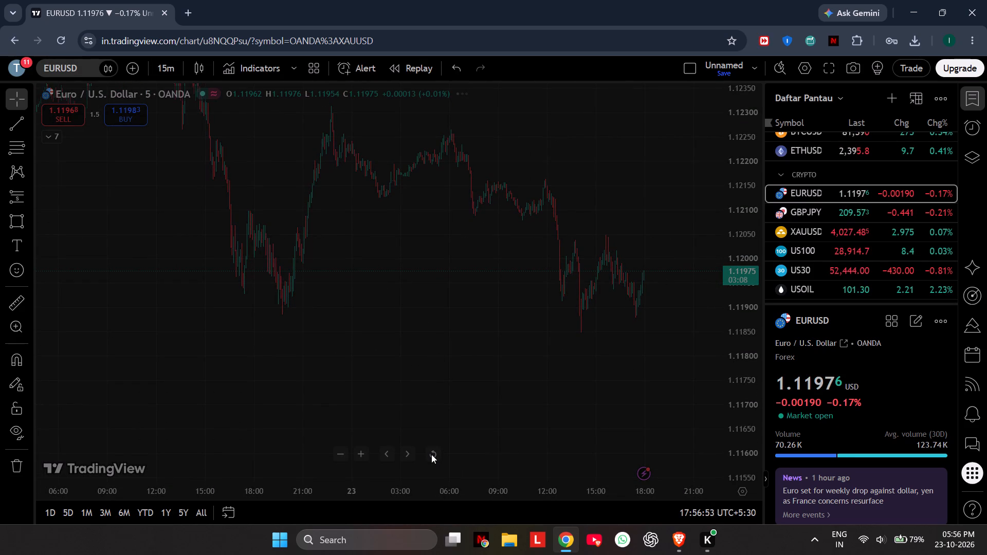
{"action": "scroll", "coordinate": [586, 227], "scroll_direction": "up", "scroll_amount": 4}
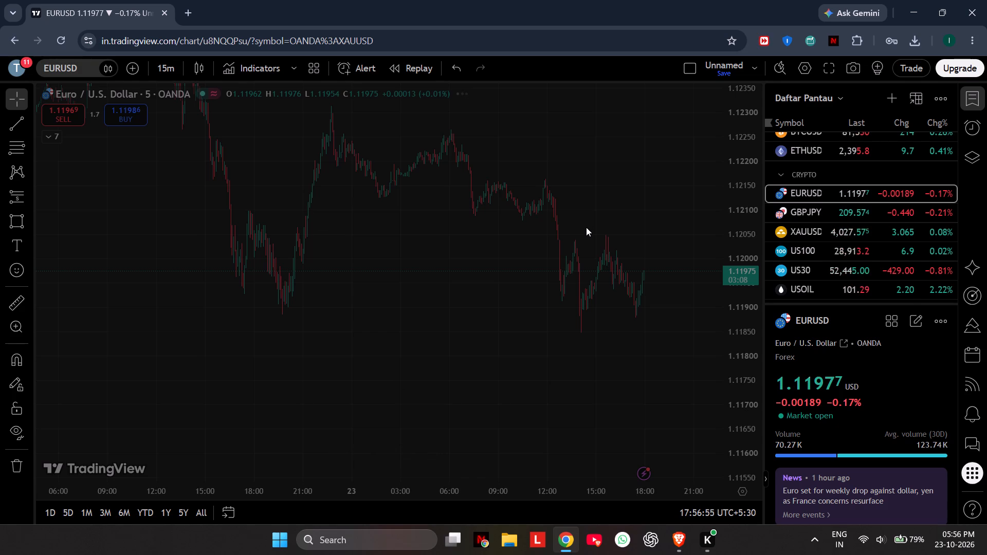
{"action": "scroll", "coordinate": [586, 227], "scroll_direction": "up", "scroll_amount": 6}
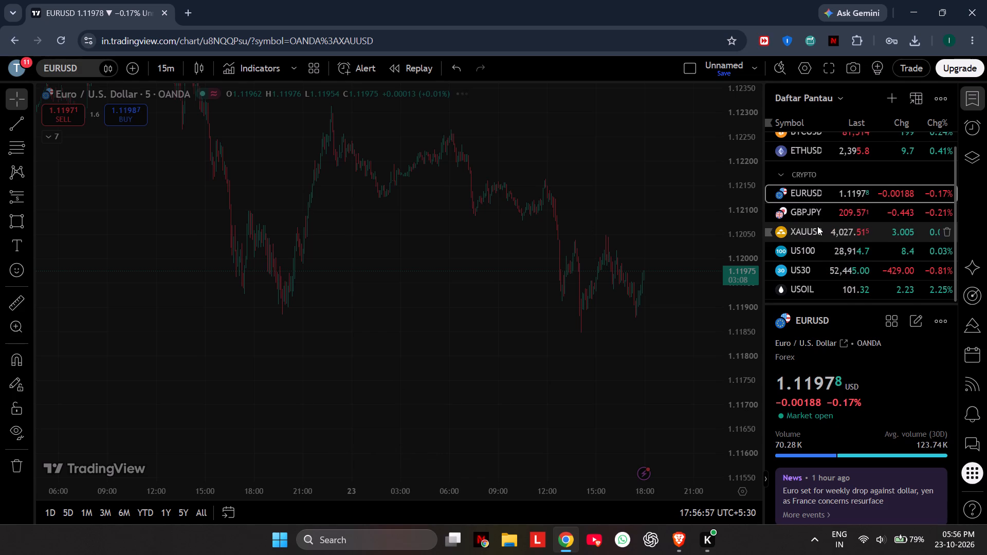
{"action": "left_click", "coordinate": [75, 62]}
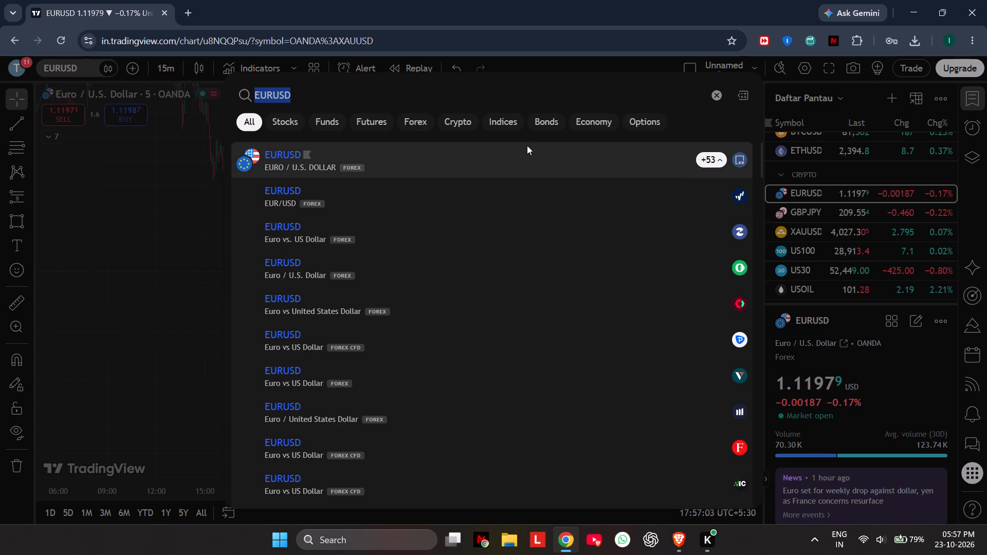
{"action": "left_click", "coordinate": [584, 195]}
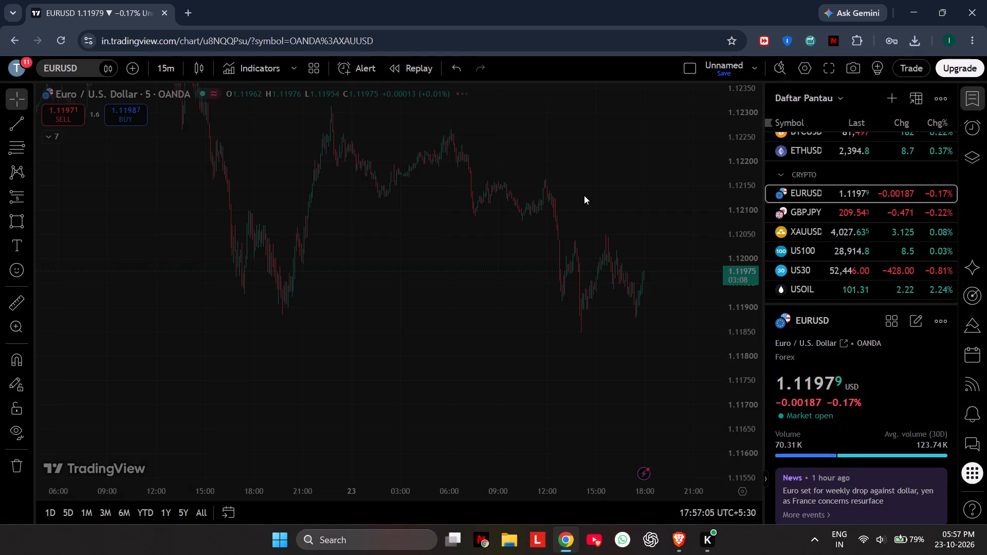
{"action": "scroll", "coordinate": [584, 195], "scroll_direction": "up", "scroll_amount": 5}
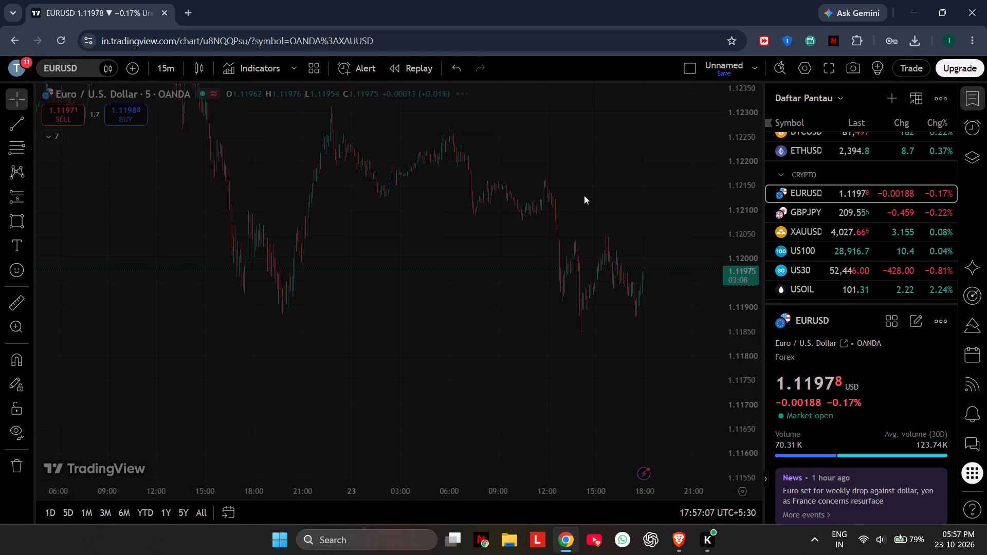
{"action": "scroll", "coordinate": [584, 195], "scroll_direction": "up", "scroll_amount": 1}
Open the FOREXCOM version of EURUSD through the symbol search and look over its 15-minute chart.
{"action": "left_click", "coordinate": [58, 71]}
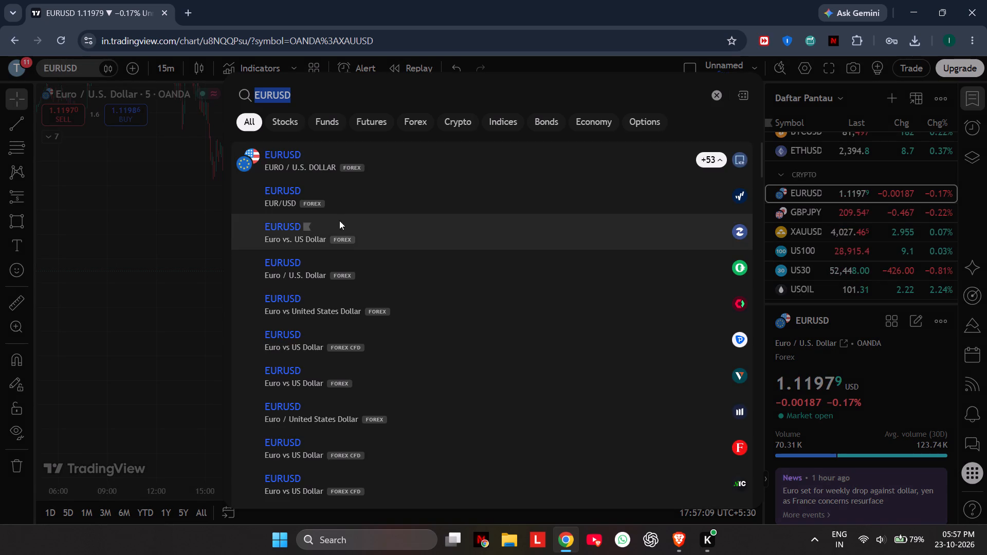
{"action": "left_click", "coordinate": [355, 263]}
{"action": "scroll", "coordinate": [633, 268], "scroll_direction": "up", "scroll_amount": 12}
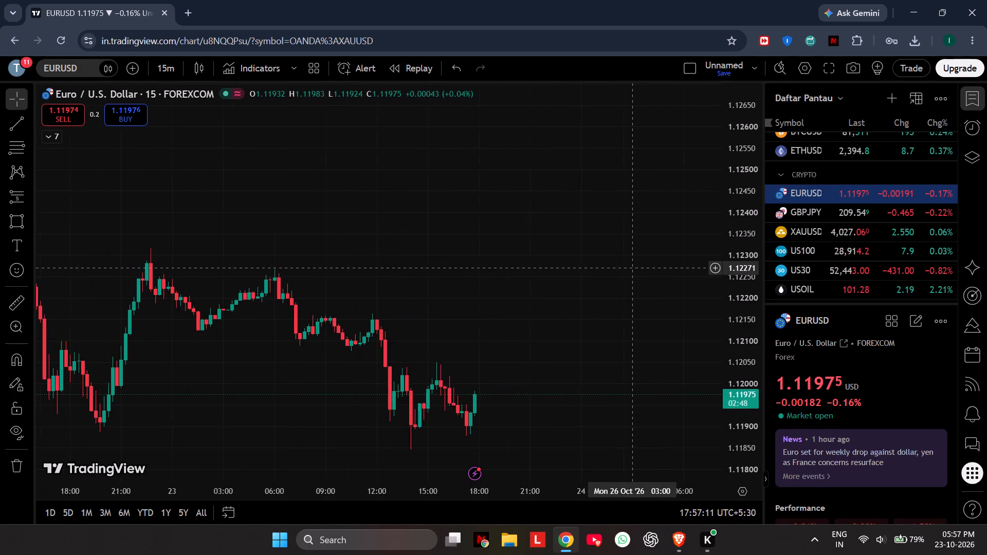
{"action": "scroll", "coordinate": [549, 286], "scroll_direction": "down", "scroll_amount": 5}
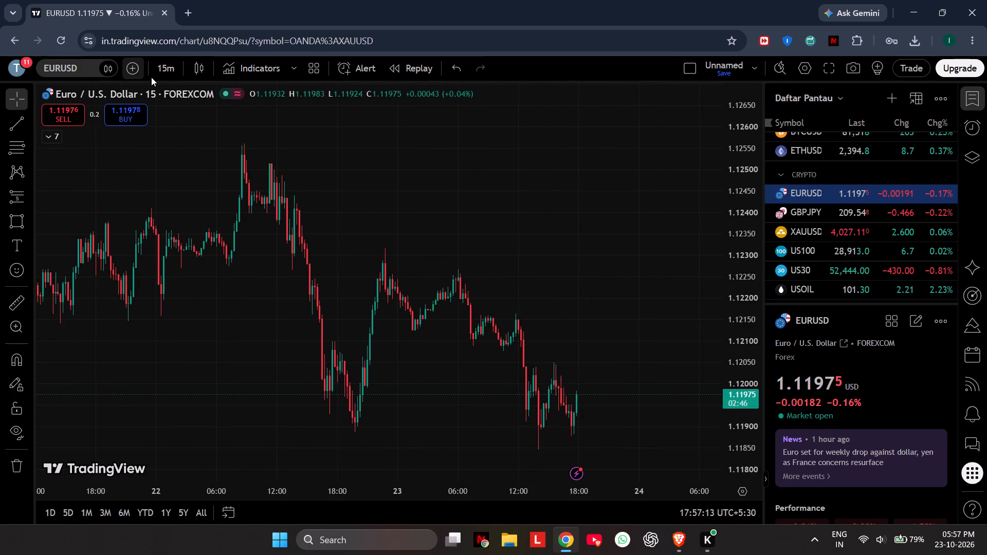
Set the EURUSD chart interval to 5 minutes and reset the chart view.
{"action": "left_click", "coordinate": [161, 69]}
{"action": "left_click", "coordinate": [204, 435]}
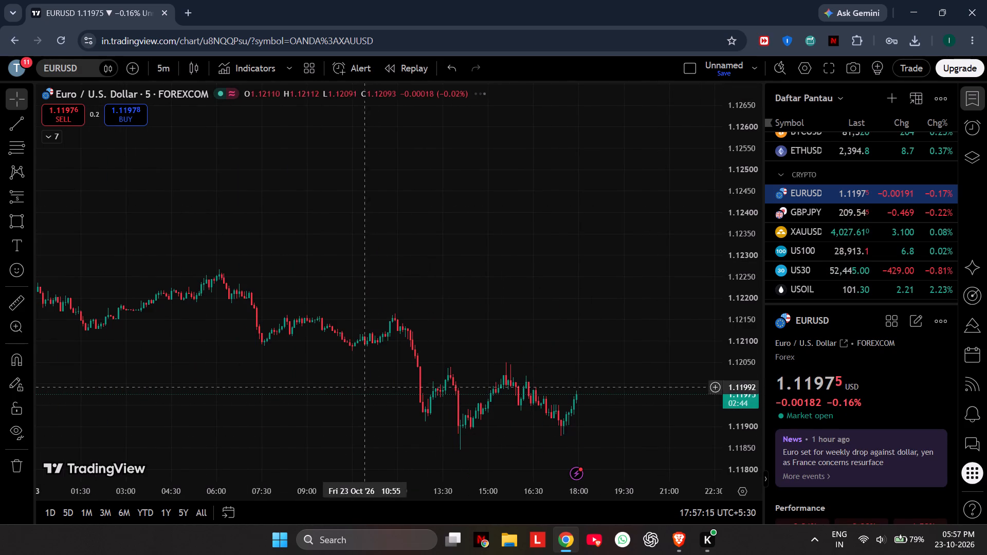
{"action": "left_click", "coordinate": [426, 453]}
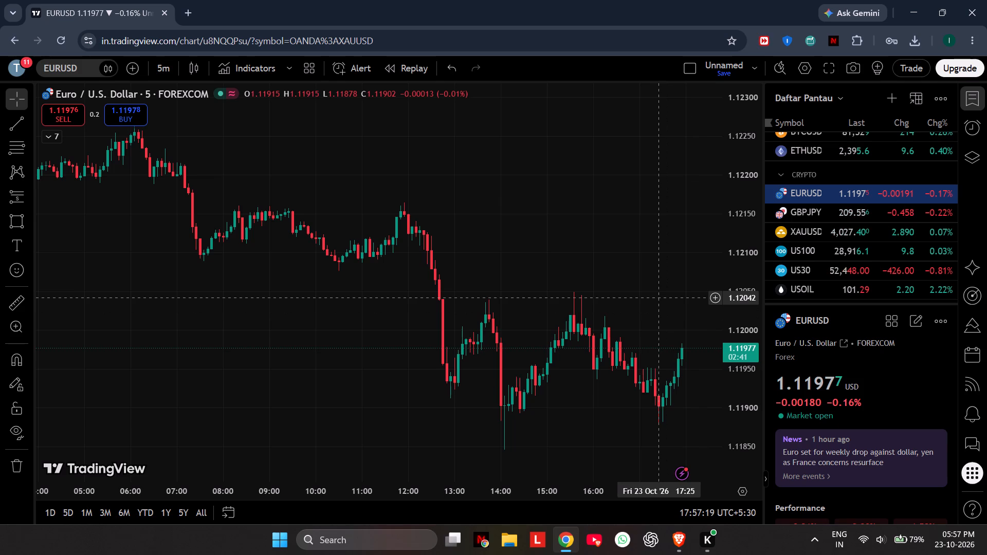
Examine the recent swings and the previous session's price action on the 5-minute EURUSD chart.
{"action": "scroll", "coordinate": [659, 298], "scroll_direction": "up", "scroll_amount": 1}
{"action": "left_click_drag", "start_coordinate": [657, 294], "coordinate": [581, 218]}
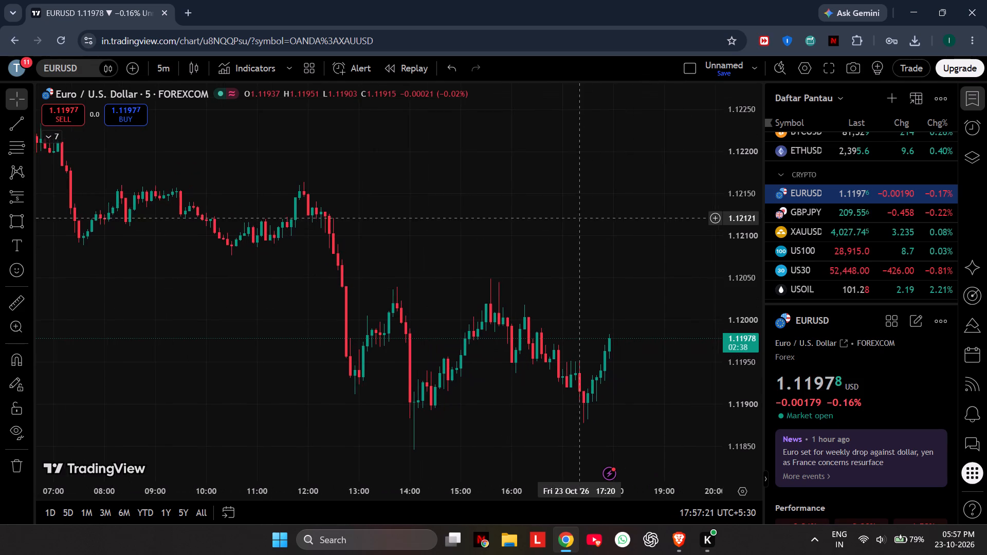
{"action": "left_click_drag", "start_coordinate": [581, 218], "coordinate": [585, 189]}
{"action": "scroll", "coordinate": [746, 257], "scroll_direction": "down", "scroll_amount": 1}
{"action": "scroll", "coordinate": [692, 291], "scroll_direction": "down", "scroll_amount": 1}
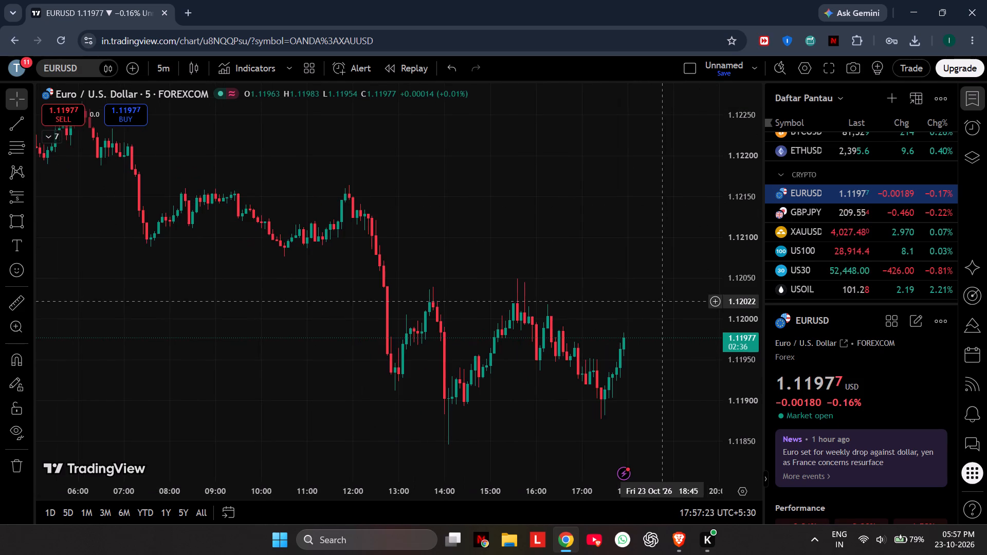
{"action": "left_click_drag", "start_coordinate": [646, 288], "coordinate": [606, 143]}
{"action": "scroll", "coordinate": [606, 143], "scroll_direction": "down", "scroll_amount": 6}
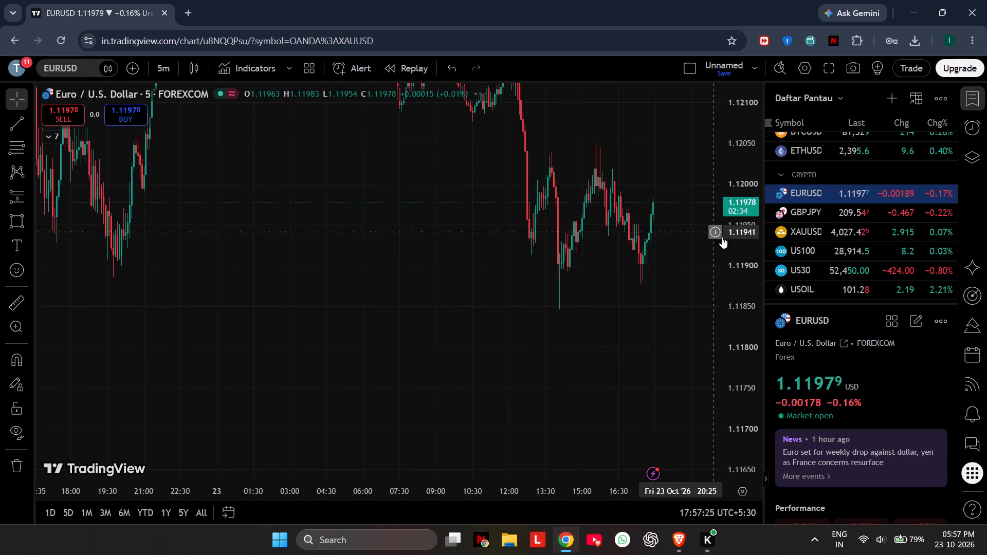
{"action": "scroll", "coordinate": [725, 239], "scroll_direction": "down", "scroll_amount": 12}
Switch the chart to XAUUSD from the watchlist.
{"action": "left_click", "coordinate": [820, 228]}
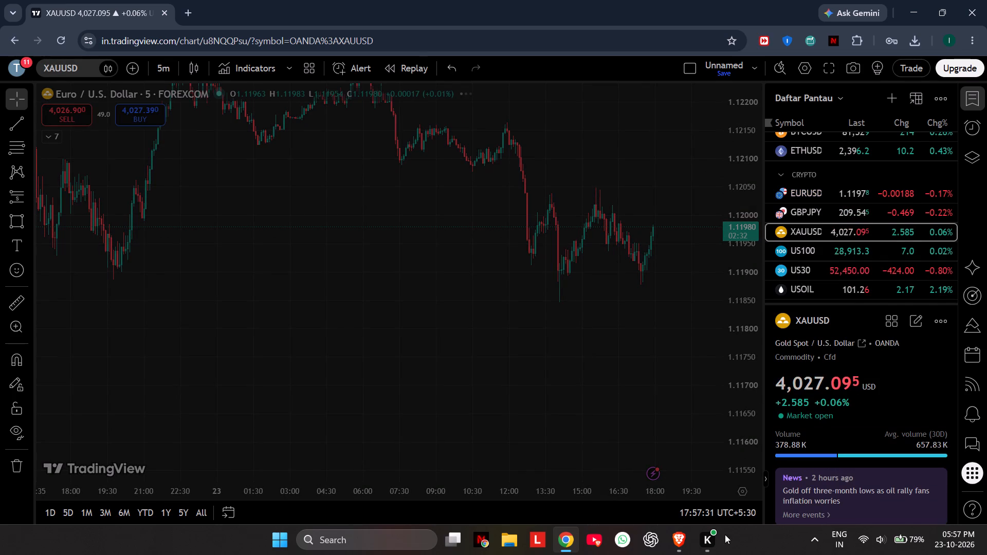
Switch to Brave to check the live gold analysis stream.
{"action": "left_click", "coordinate": [683, 536]}
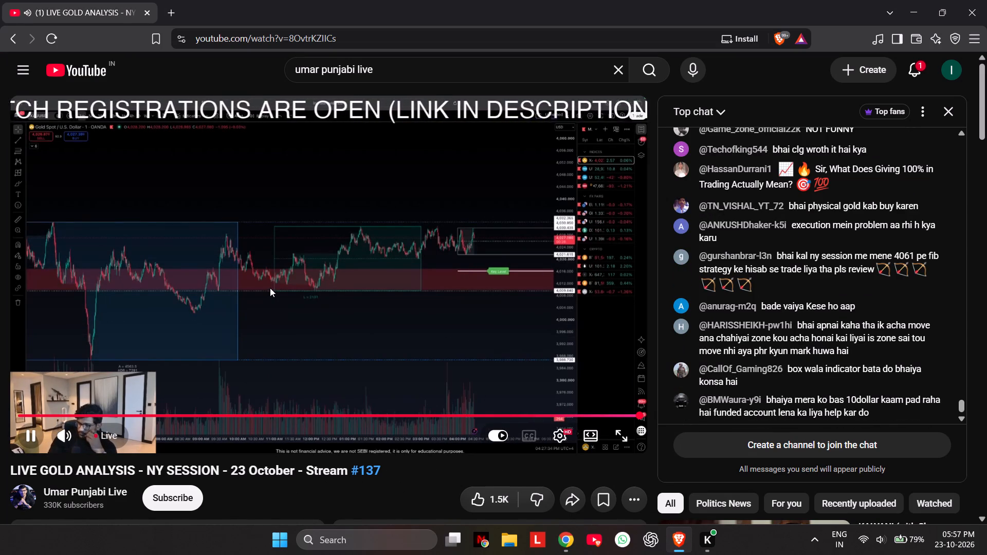
{"action": "scroll", "coordinate": [270, 288], "scroll_direction": "up", "scroll_amount": 2}
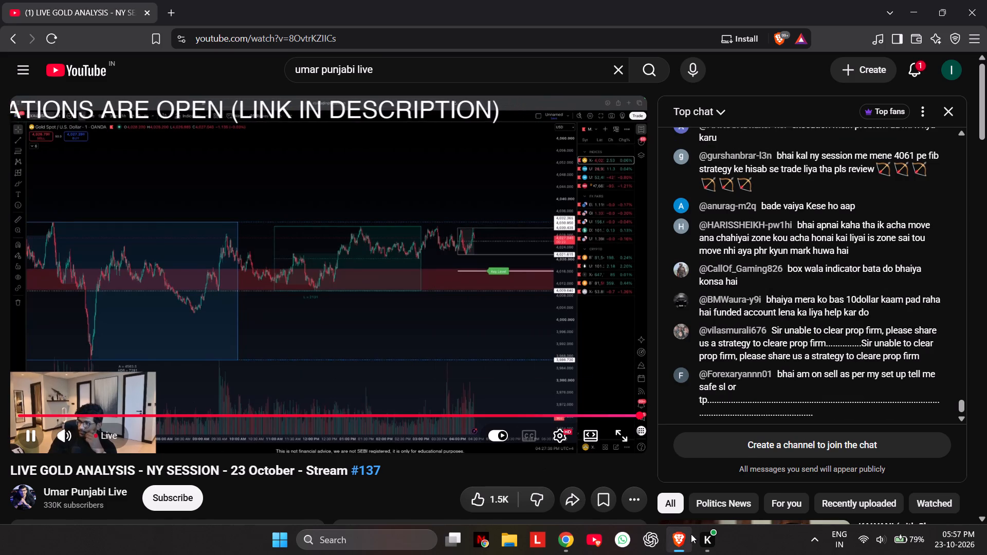
Return to Chrome, show the US30 chart from the watchlist and examine the short position's entry, stop and target against current price.
{"action": "left_click", "coordinate": [566, 532]}
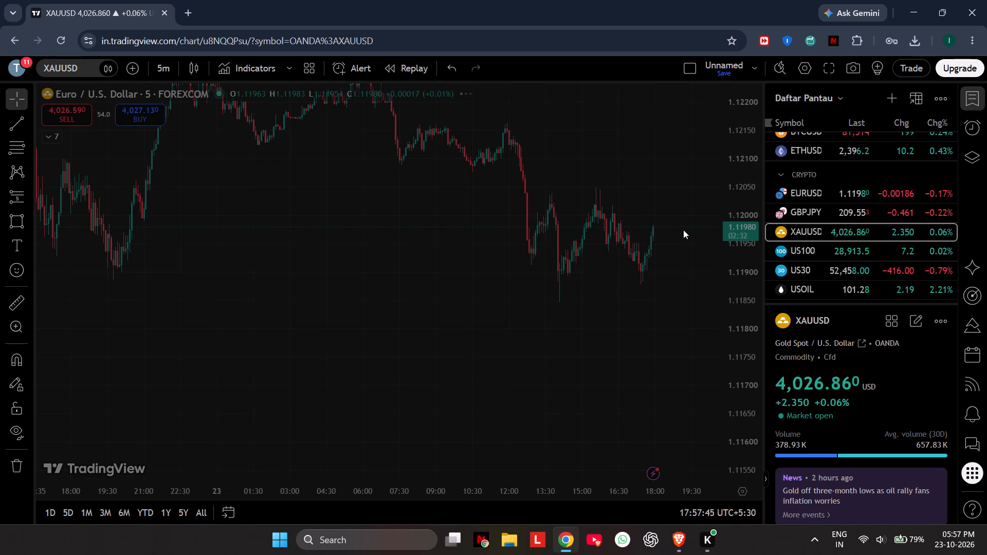
{"action": "left_click", "coordinate": [805, 267]}
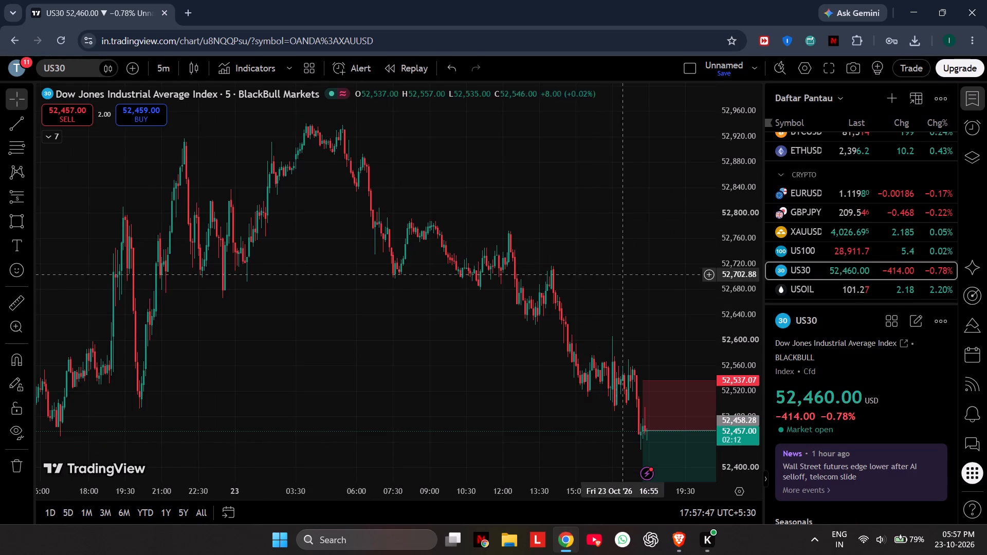
{"action": "left_click_drag", "start_coordinate": [627, 269], "coordinate": [383, 58]}
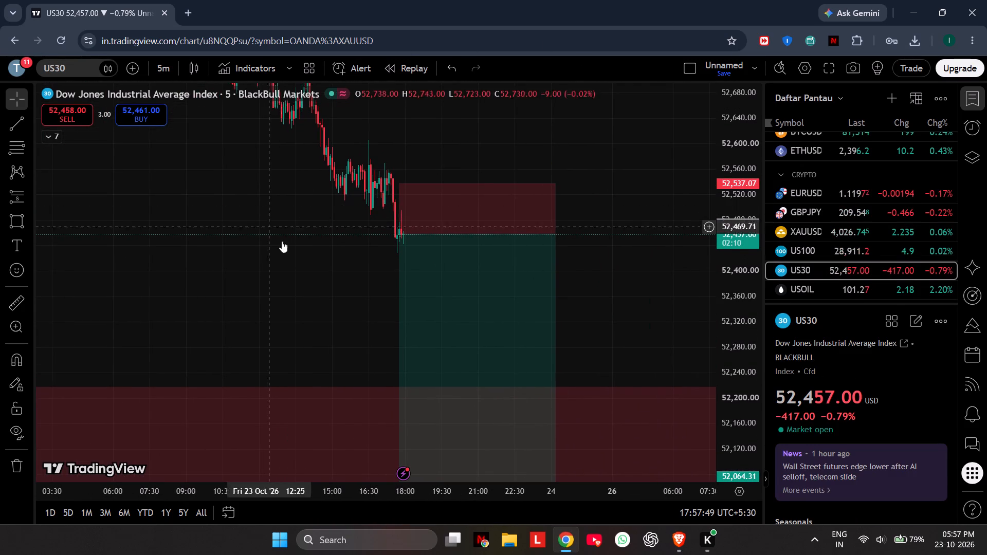
{"action": "scroll", "coordinate": [318, 276], "scroll_direction": "up", "scroll_amount": 6}
{"action": "left_click_drag", "start_coordinate": [527, 309], "coordinate": [757, 260]}
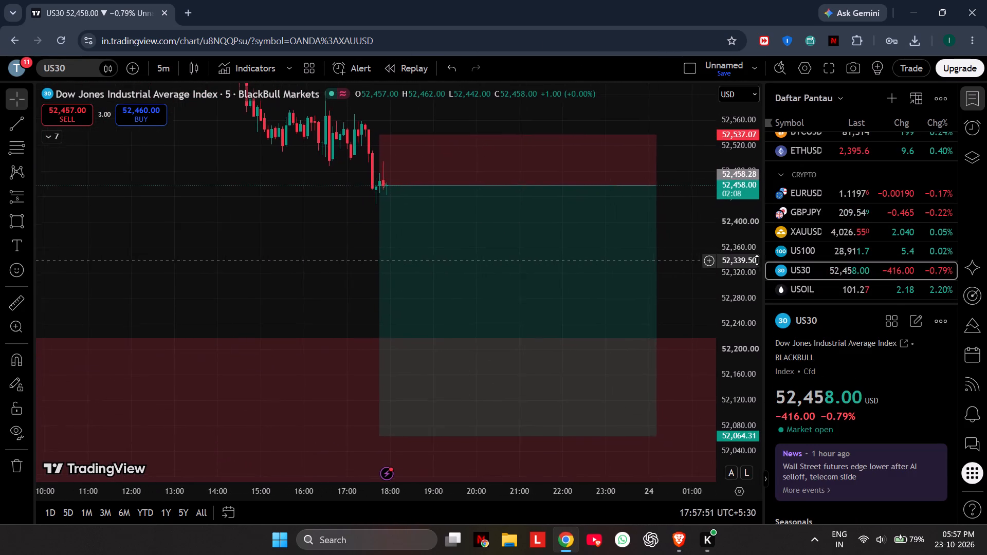
{"action": "left_click_drag", "start_coordinate": [757, 260], "coordinate": [712, 252]}
{"action": "scroll", "coordinate": [731, 314], "scroll_direction": "up", "scroll_amount": 7}
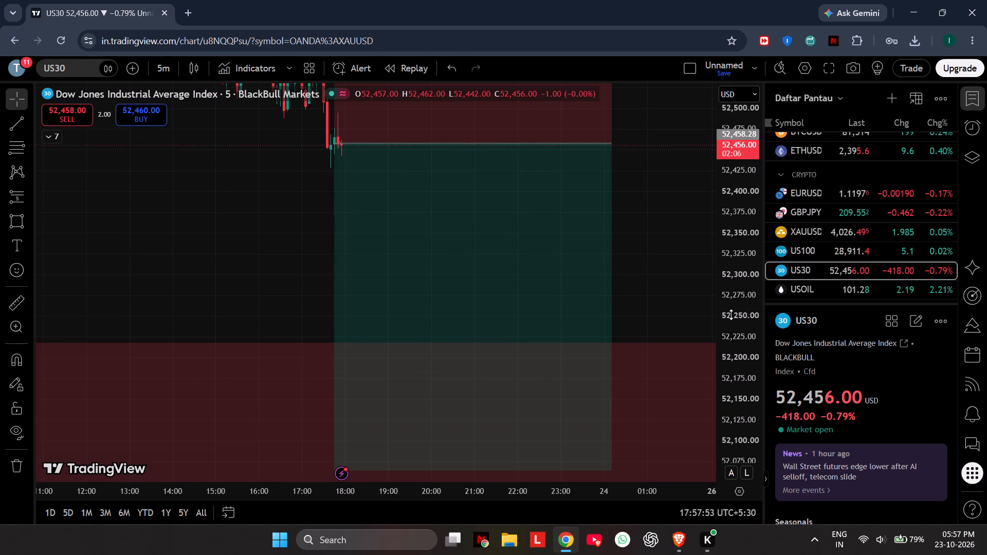
Examine the US30 short position's entry, stop and target levels against current price on the 5-minute chart.
{"action": "scroll", "coordinate": [741, 255], "scroll_direction": "down", "scroll_amount": 7}
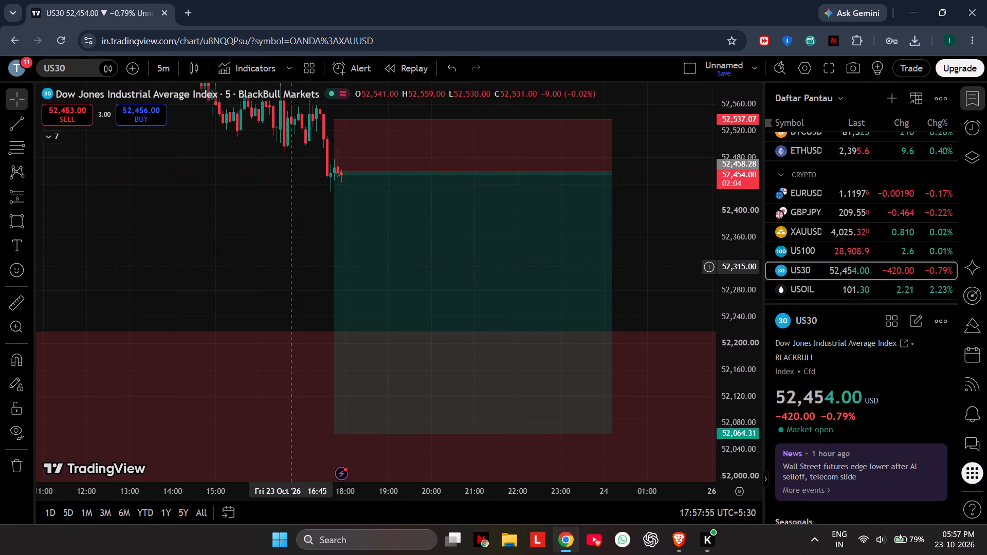
{"action": "scroll", "coordinate": [283, 269], "scroll_direction": "up", "scroll_amount": 2}
{"action": "scroll", "coordinate": [654, 183], "scroll_direction": "down", "scroll_amount": 8}
{"action": "scroll", "coordinate": [654, 183], "scroll_direction": "up", "scroll_amount": 5}
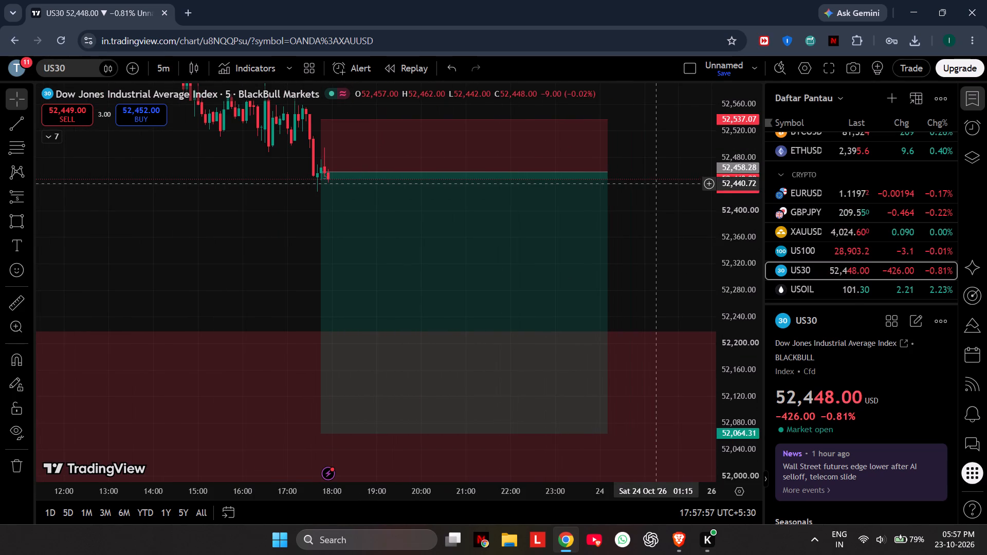
{"action": "scroll", "coordinate": [654, 183], "scroll_direction": "up", "scroll_amount": 3}
{"action": "left_click", "coordinate": [635, 226]}
{"action": "left_click_drag", "start_coordinate": [635, 226], "coordinate": [671, 245]}
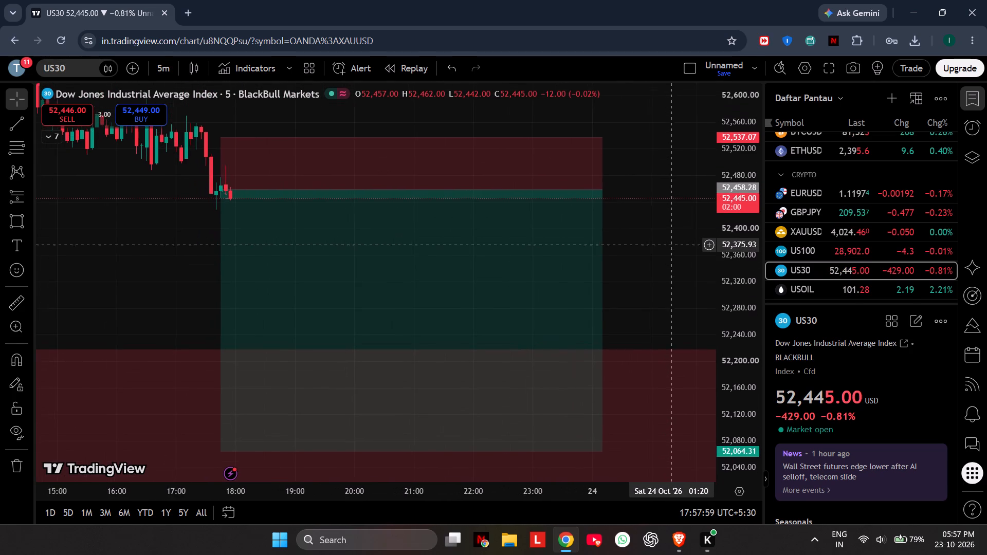
{"action": "left_click_drag", "start_coordinate": [671, 245], "coordinate": [664, 246]}
{"action": "scroll", "coordinate": [727, 249], "scroll_direction": "up", "scroll_amount": 2}
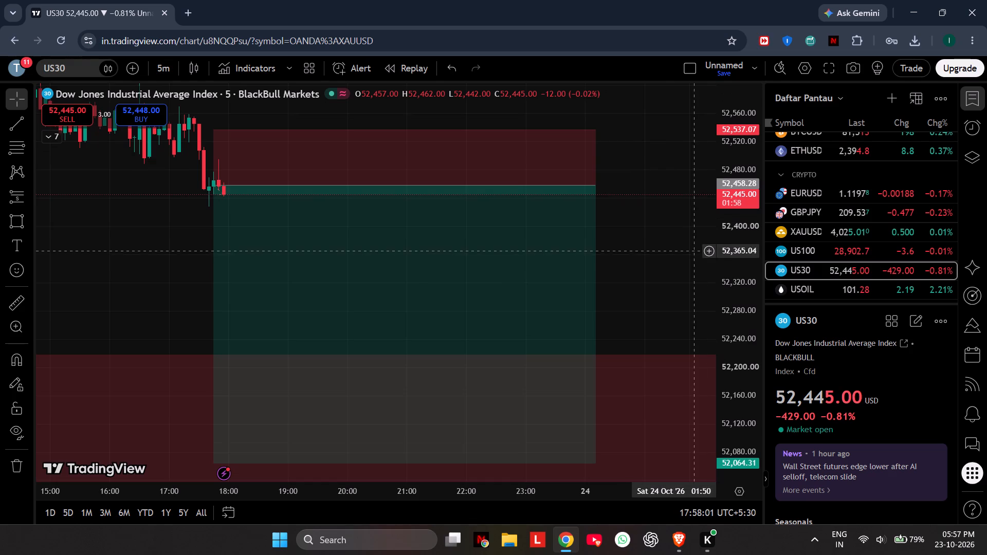
{"action": "left_click_drag", "start_coordinate": [652, 284], "coordinate": [675, 277]}
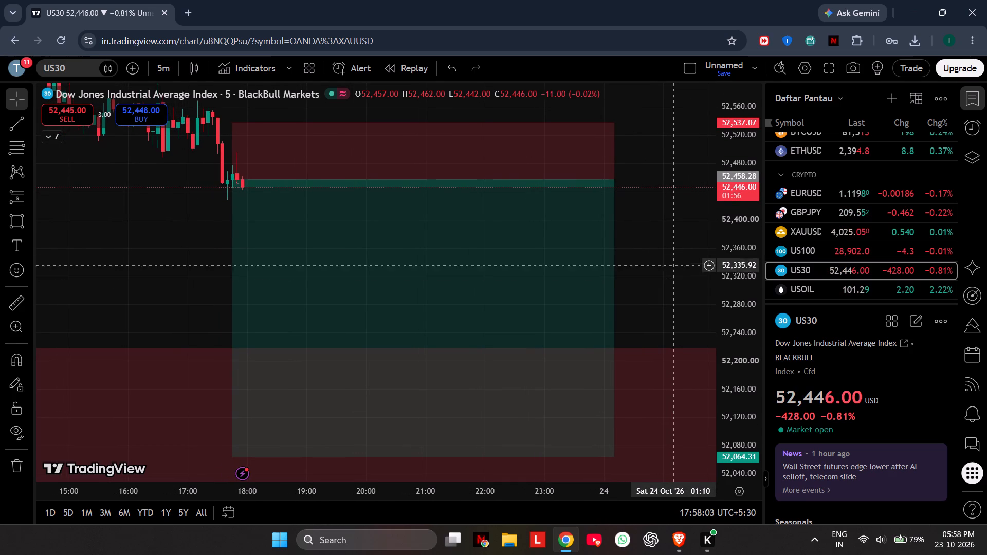
{"action": "scroll", "coordinate": [730, 227], "scroll_direction": "down", "scroll_amount": 4}
{"action": "scroll", "coordinate": [603, 213], "scroll_direction": "down", "scroll_amount": 8}
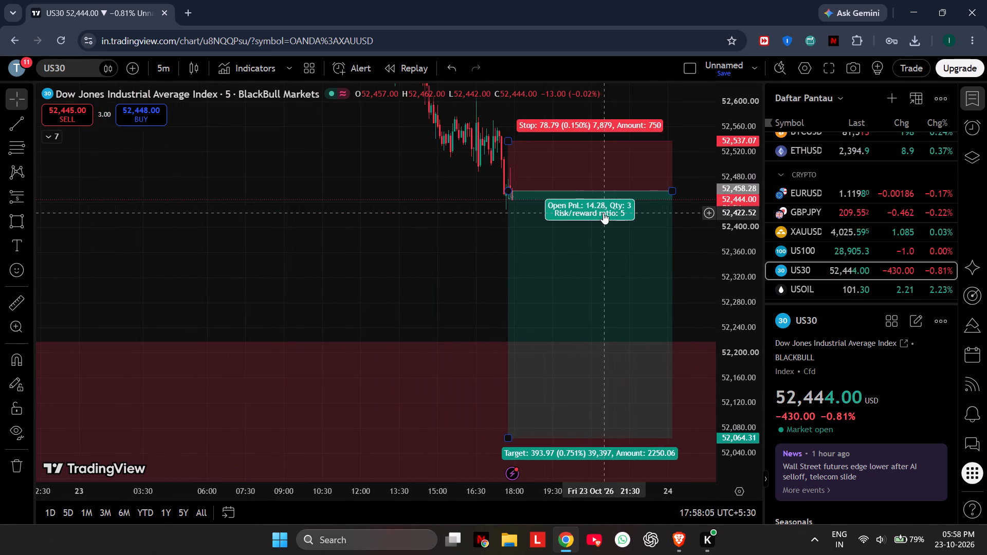
{"action": "scroll", "coordinate": [601, 212], "scroll_direction": "up", "scroll_amount": 4}
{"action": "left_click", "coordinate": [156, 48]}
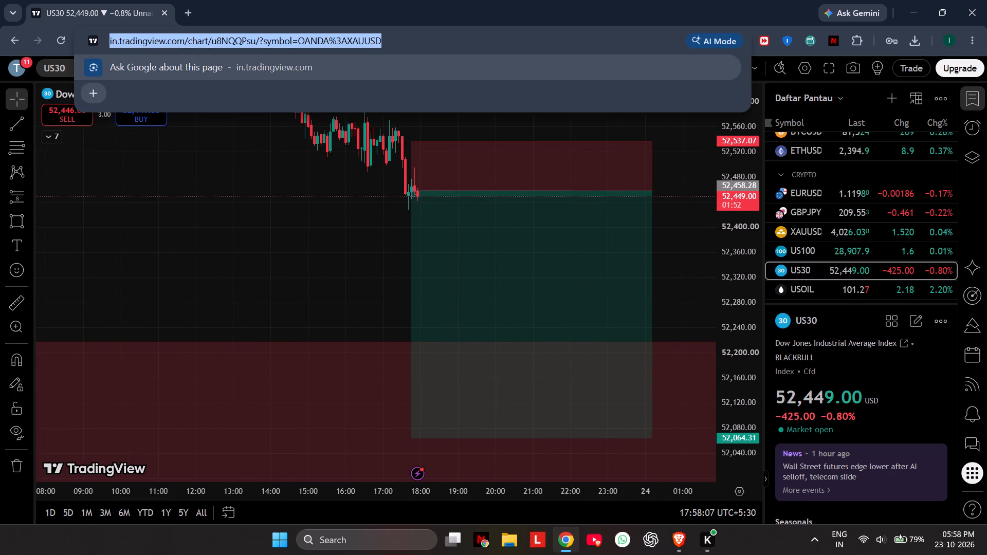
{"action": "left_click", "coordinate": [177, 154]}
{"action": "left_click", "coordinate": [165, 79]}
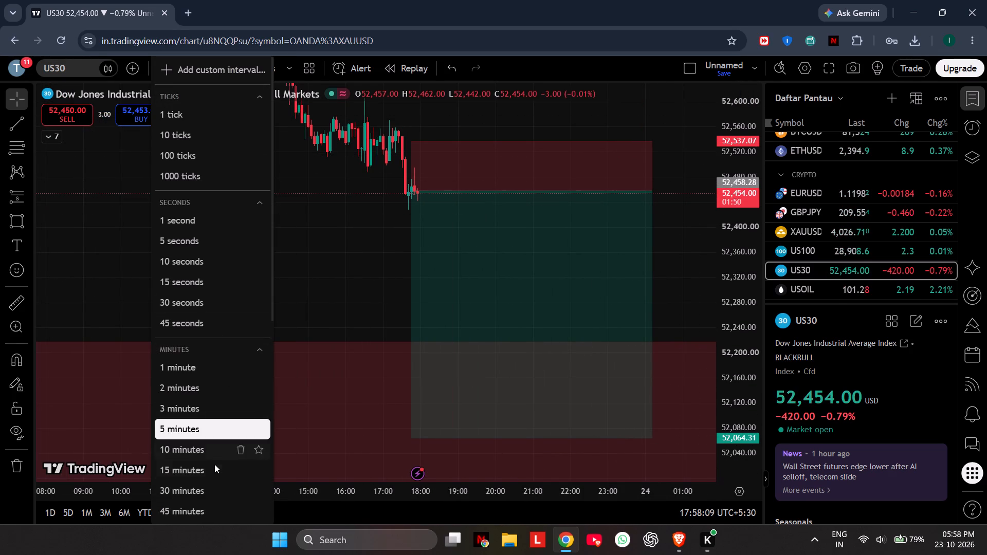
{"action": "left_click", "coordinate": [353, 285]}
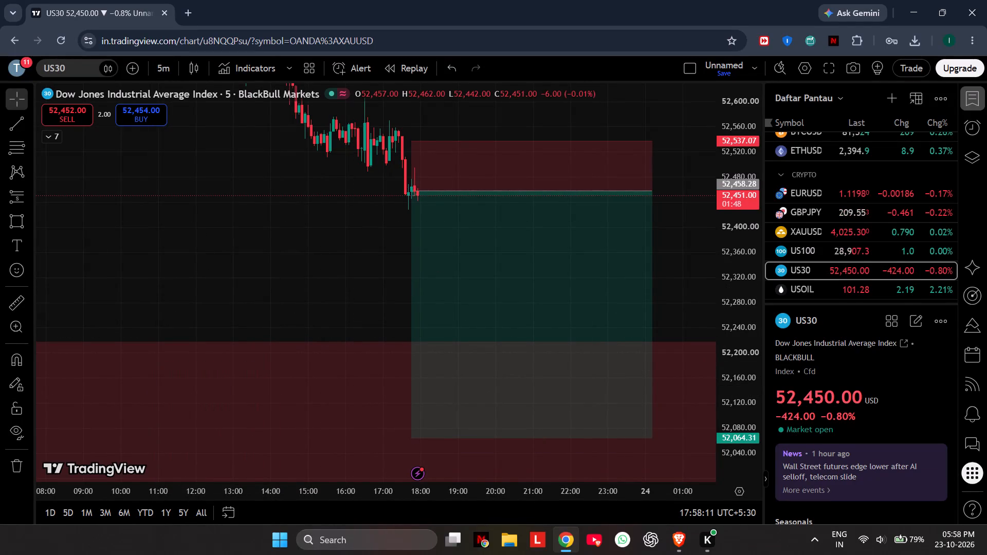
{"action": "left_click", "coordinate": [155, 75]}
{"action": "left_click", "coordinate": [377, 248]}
Examine the decline into the short position and the previous session's swings on the 5-minute US30 chart.
{"action": "scroll", "coordinate": [377, 248], "scroll_direction": "down", "scroll_amount": 3}
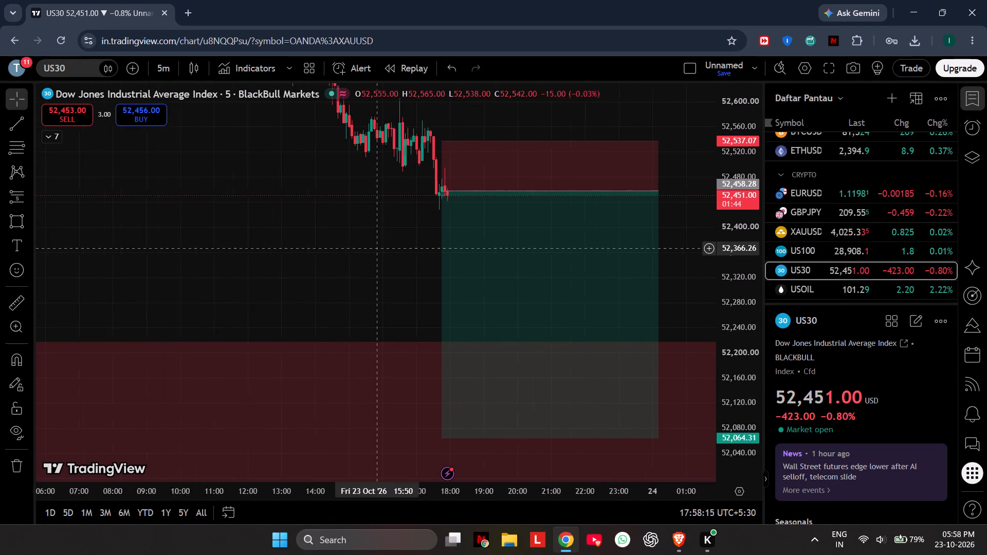
{"action": "scroll", "coordinate": [377, 248], "scroll_direction": "down", "scroll_amount": 3}
{"action": "scroll", "coordinate": [745, 207], "scroll_direction": "down", "scroll_amount": 15}
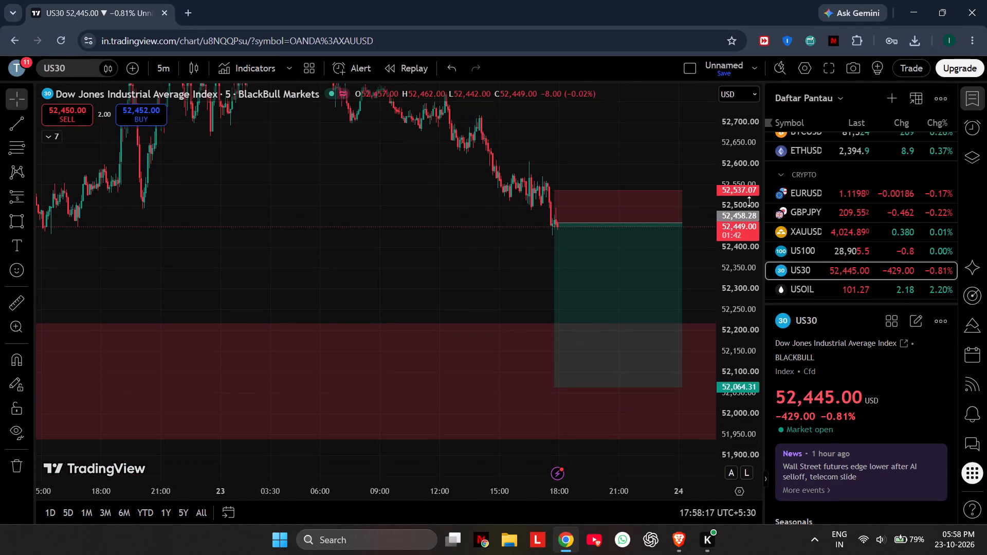
{"action": "left_click", "coordinate": [423, 244]}
{"action": "scroll", "coordinate": [423, 245], "scroll_direction": "down", "scroll_amount": 5}
{"action": "left_click_drag", "start_coordinate": [422, 245], "coordinate": [396, 334]}
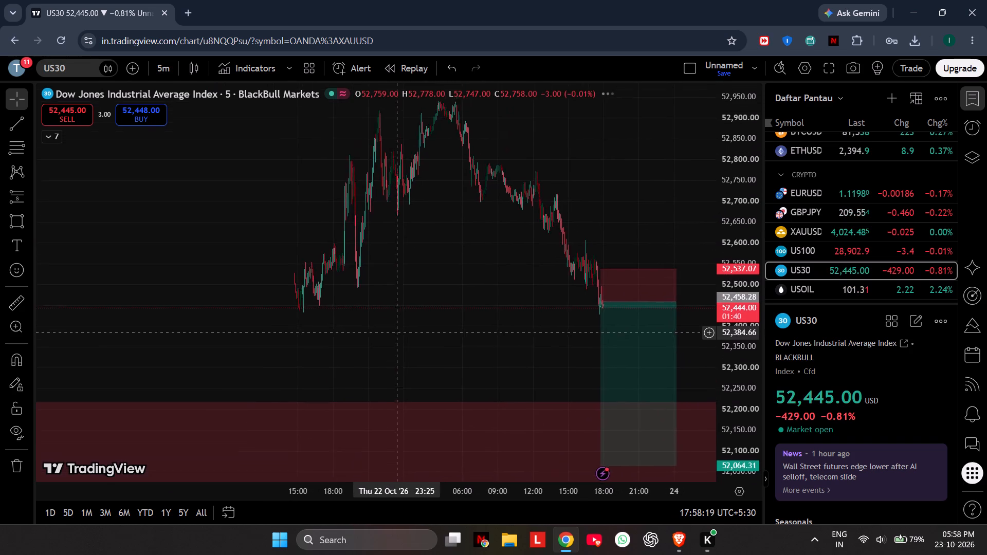
{"action": "left_click_drag", "start_coordinate": [396, 334], "coordinate": [346, 351]}
{"action": "scroll", "coordinate": [349, 336], "scroll_direction": "up", "scroll_amount": 3}
{"action": "left_click_drag", "start_coordinate": [564, 224], "coordinate": [651, 199]}
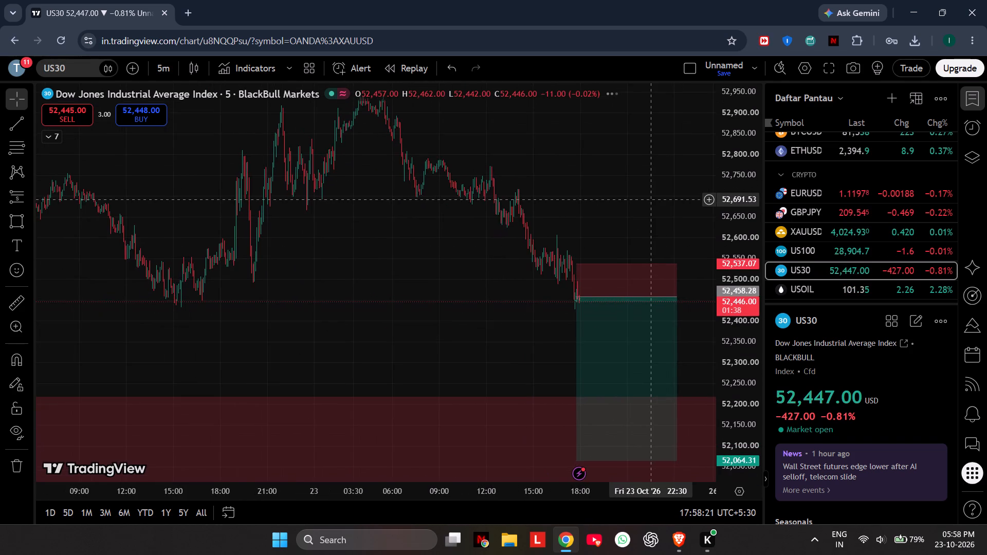
{"action": "left_click_drag", "start_coordinate": [651, 199], "coordinate": [668, 226]}
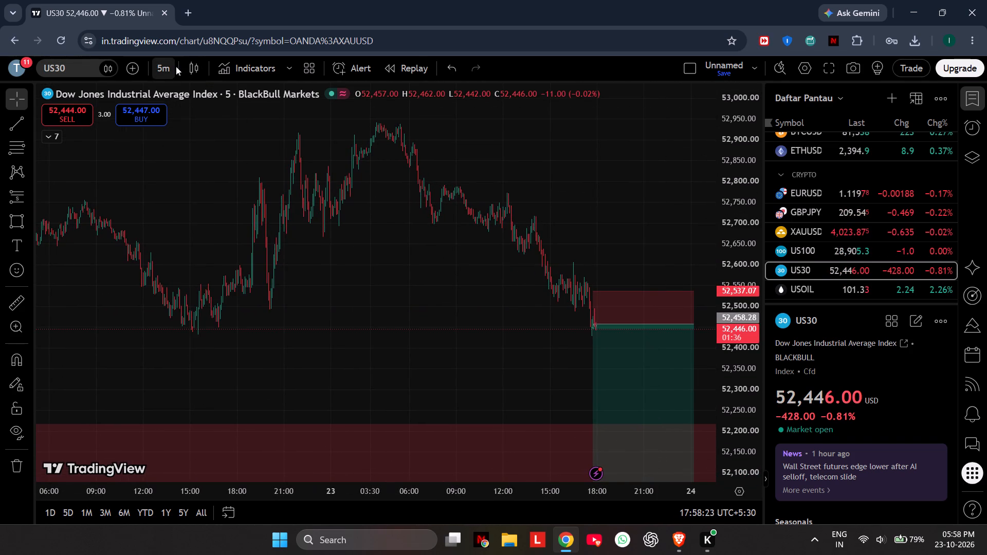
{"action": "left_click", "coordinate": [175, 66]}
{"action": "left_click", "coordinate": [222, 464]}
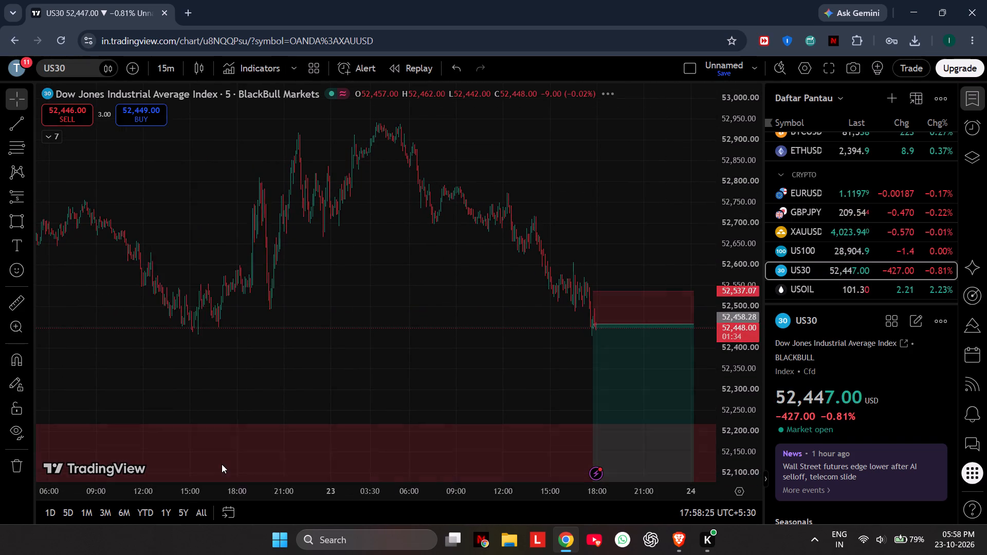
{"action": "scroll", "coordinate": [734, 226], "scroll_direction": "down", "scroll_amount": 3}
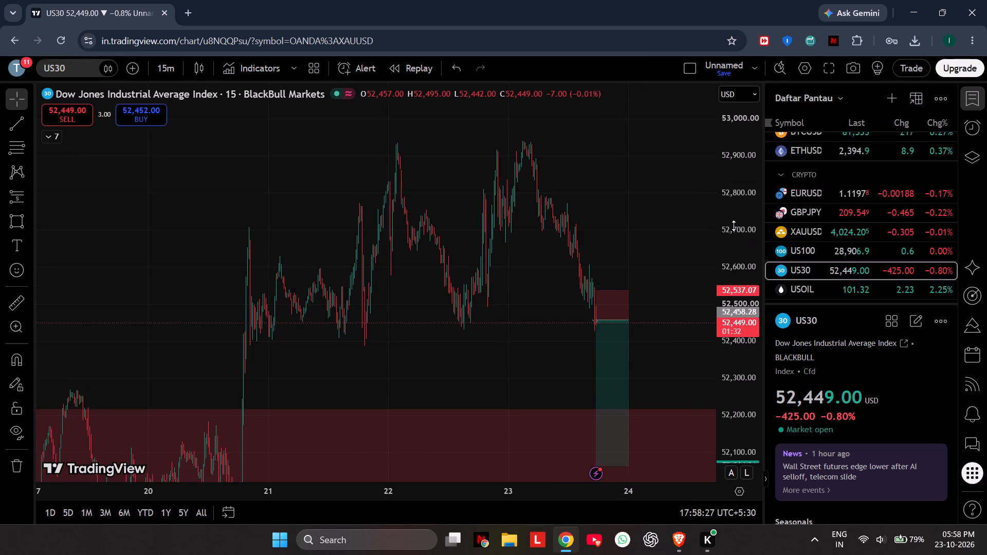
{"action": "scroll", "coordinate": [734, 226], "scroll_direction": "down", "scroll_amount": 7}
{"action": "scroll", "coordinate": [440, 286], "scroll_direction": "up", "scroll_amount": 6}
{"action": "left_click_drag", "start_coordinate": [393, 334], "coordinate": [471, 284]}
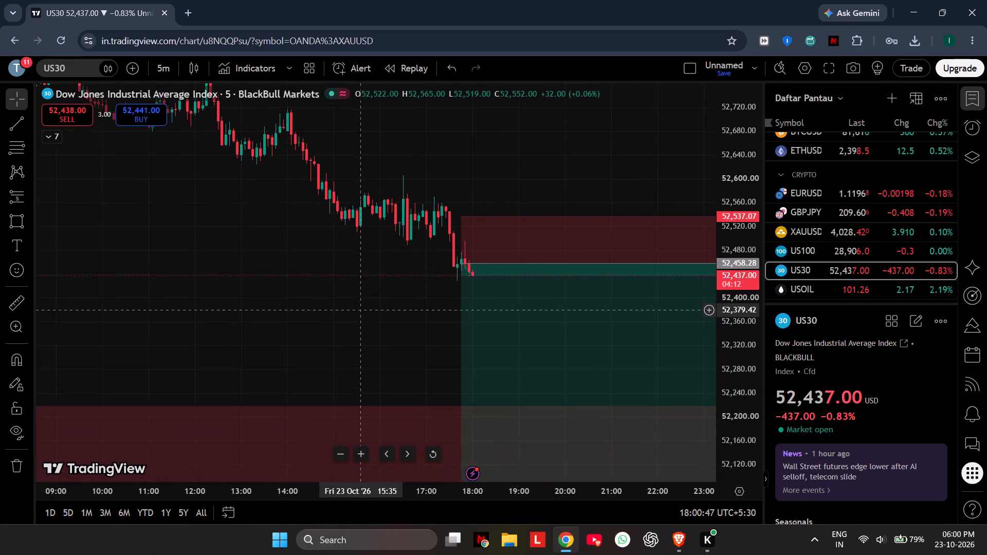
{"action": "left_click_drag", "start_coordinate": [363, 302], "coordinate": [372, 267]}
{"action": "left_click_drag", "start_coordinate": [354, 285], "coordinate": [164, 258]}
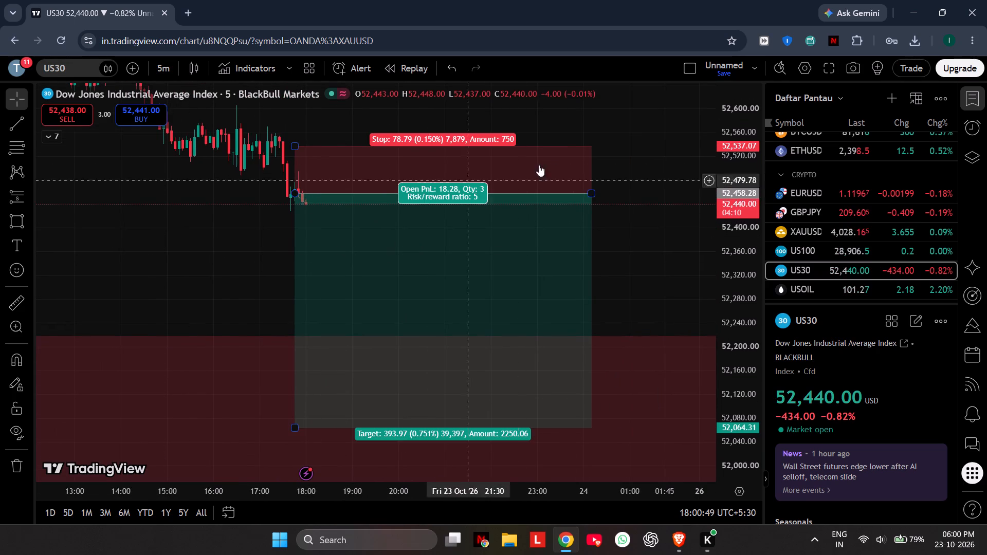
{"action": "left_click_drag", "start_coordinate": [593, 195], "coordinate": [539, 198]}
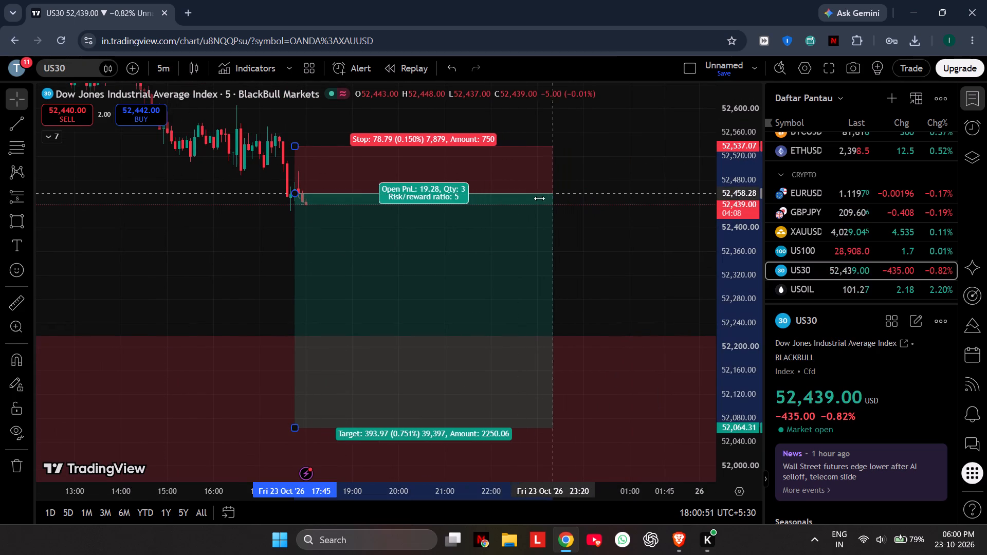
{"action": "left_click_drag", "start_coordinate": [539, 198], "coordinate": [428, 202]}
{"action": "left_click", "coordinate": [479, 263]}
{"action": "left_click_drag", "start_coordinate": [533, 262], "coordinate": [601, 262]}
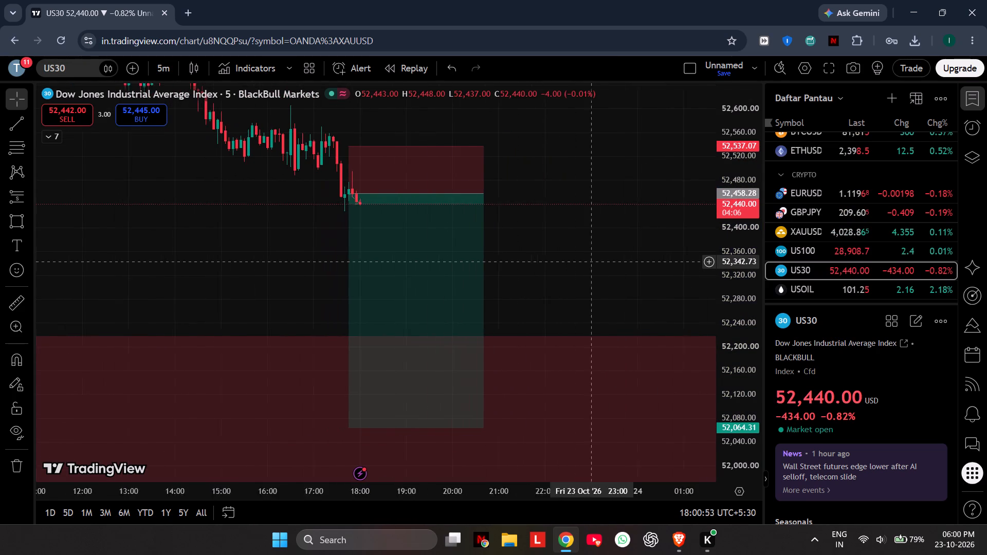
{"action": "left_click_drag", "start_coordinate": [601, 262], "coordinate": [655, 265]}
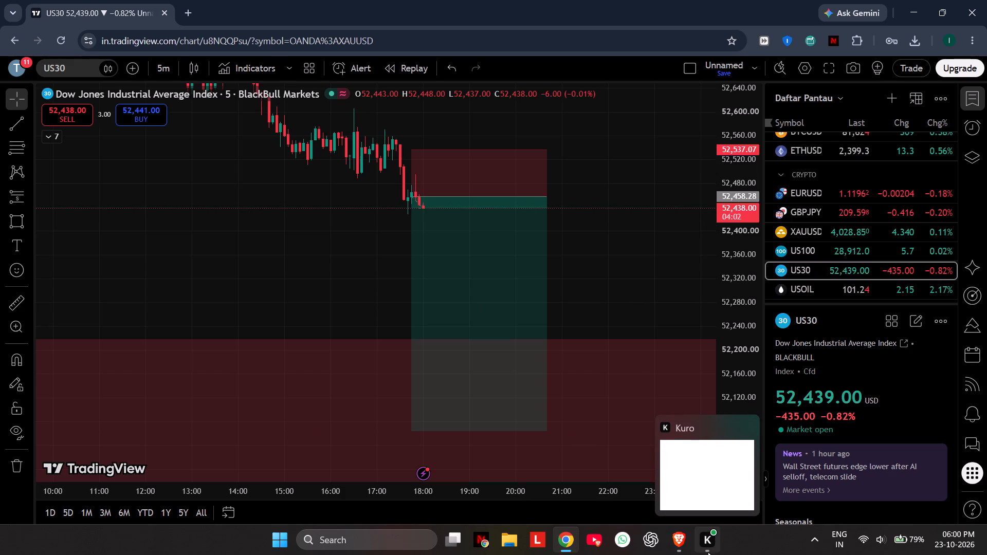
Minimise the chart window to return to the live gold analysis stream on YouTube.
{"action": "left_click", "coordinate": [912, 21]}
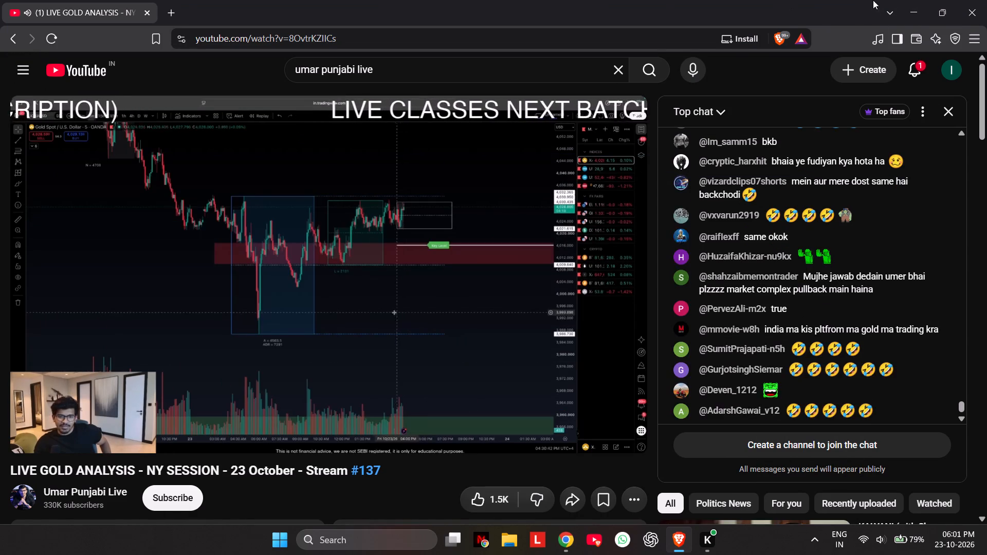
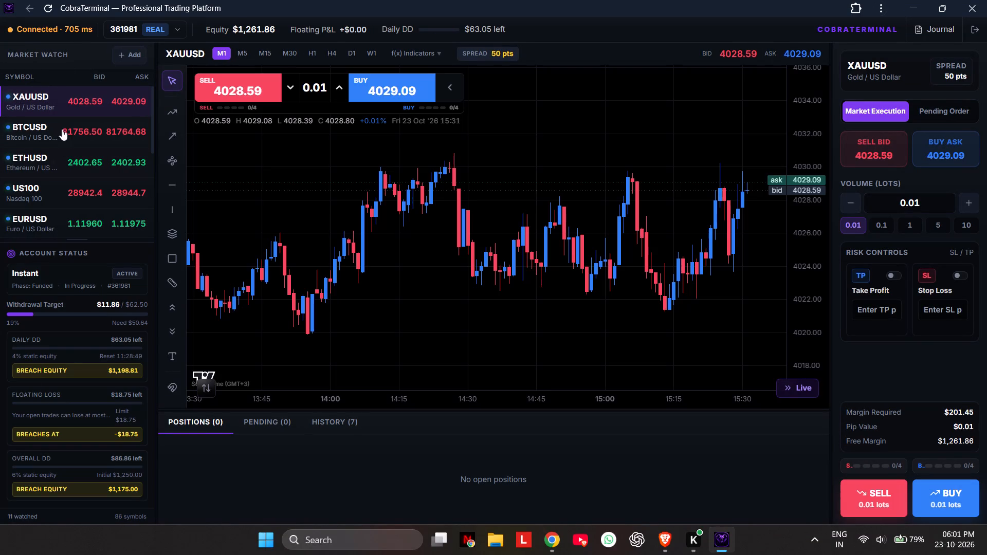
Search the symbol list for us30, add US30 to the market watch and open its chart.
{"action": "left_click", "coordinate": [69, 57]}
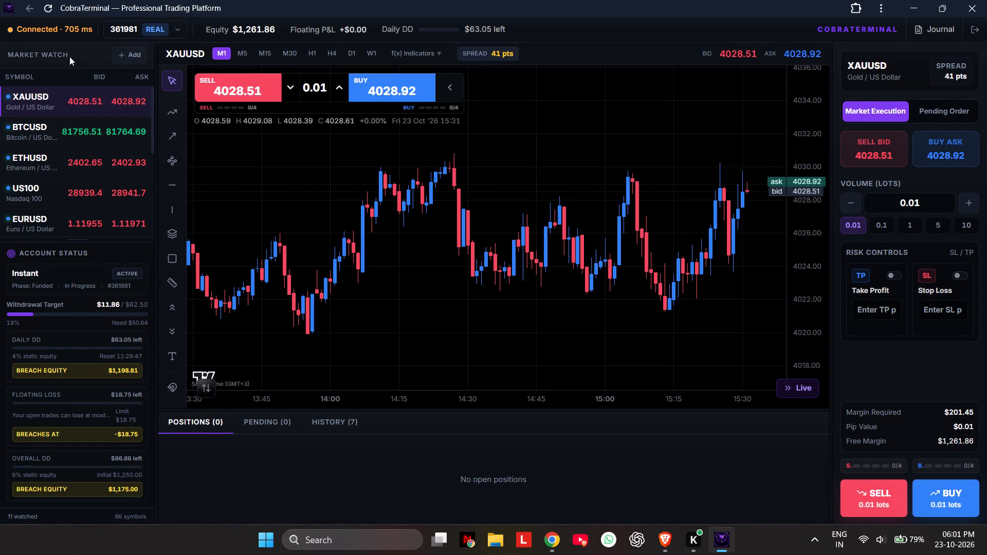
{"action": "left_click", "coordinate": [64, 55]}
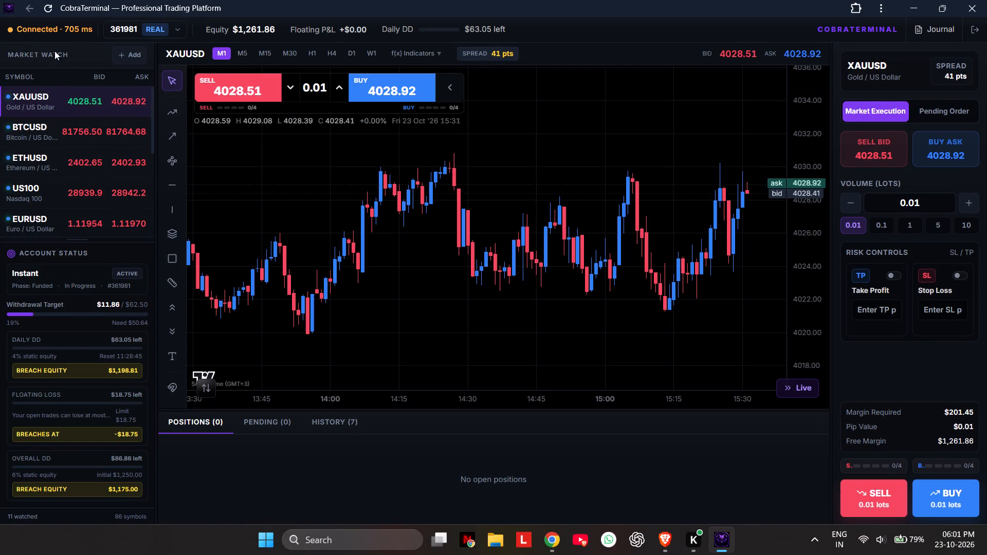
{"action": "left_click", "coordinate": [41, 51]}
{"action": "left_click", "coordinate": [124, 50]}
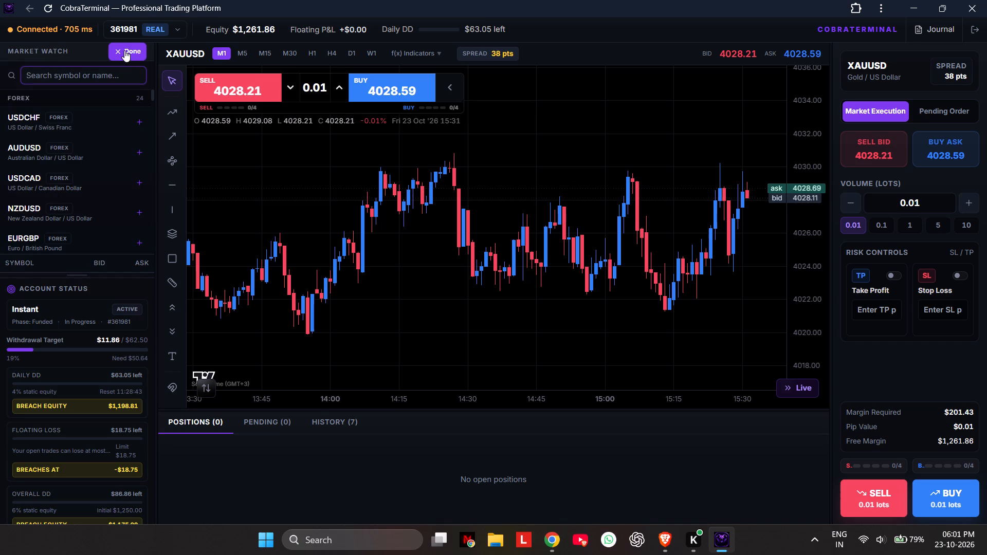
{"action": "key", "text": "u"}
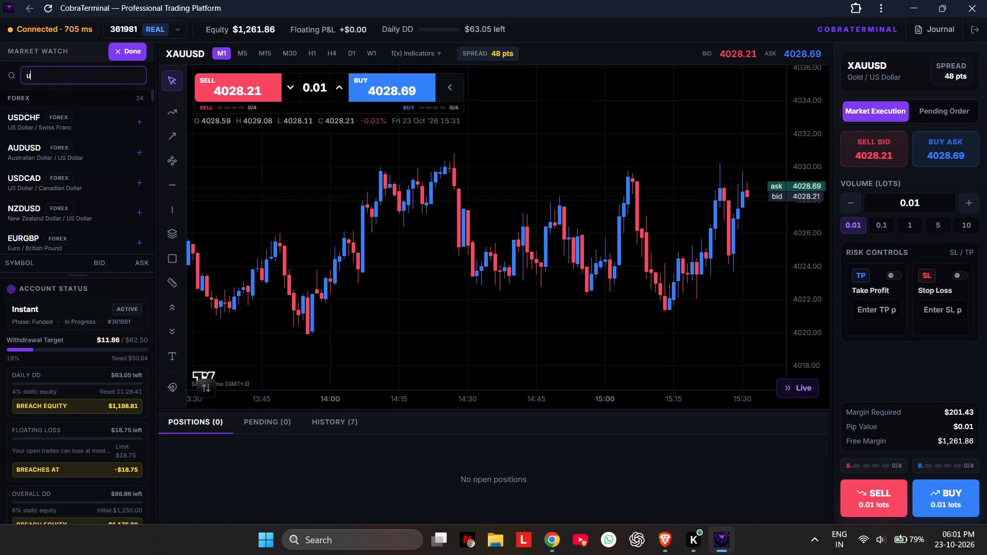
{"action": "key", "text": "s"}
{"action": "key", "text": "3"}
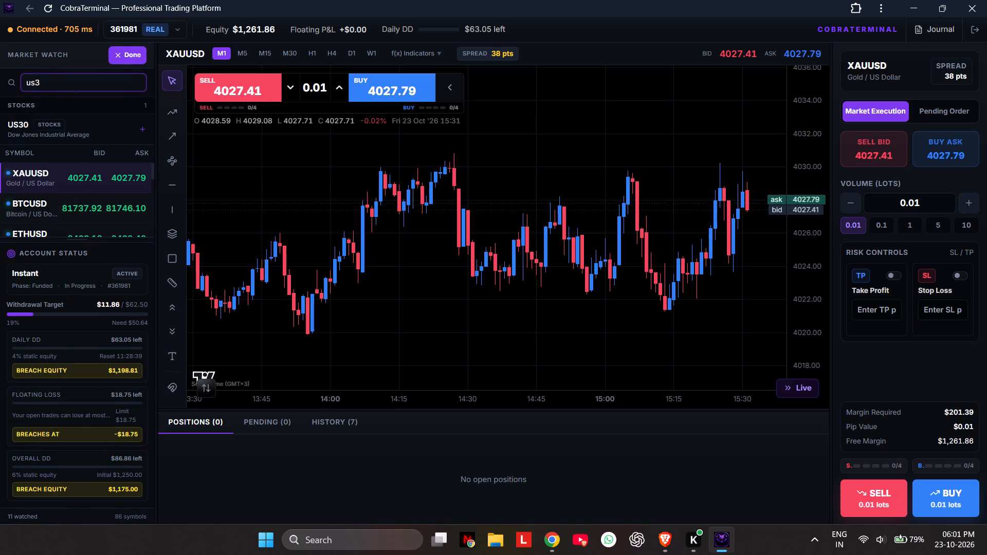
{"action": "key", "text": "0"}
{"action": "left_click", "coordinate": [69, 139]}
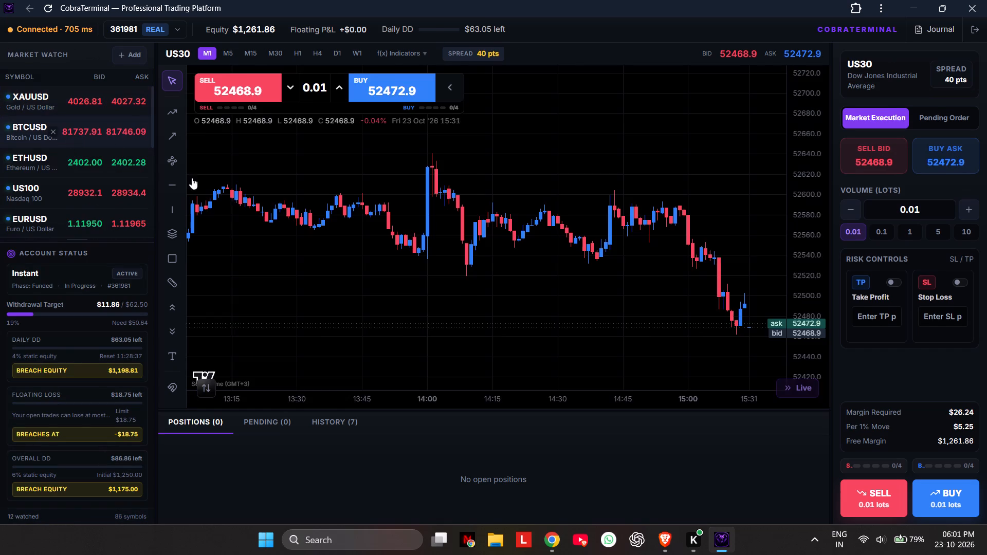
Set the volume to 0.1 lots and open a market sell position on US30.
{"action": "left_click_drag", "start_coordinate": [638, 298], "coordinate": [567, 290]}
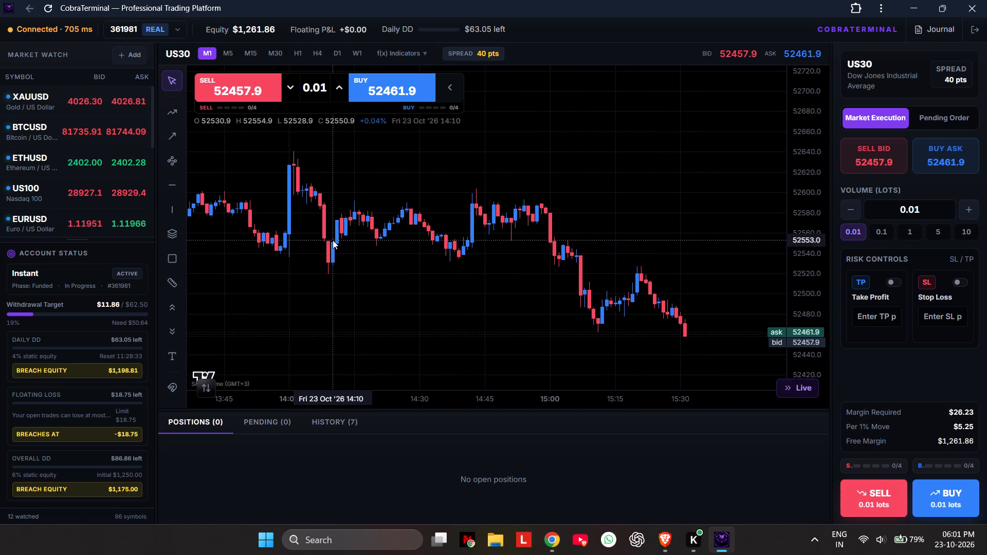
{"action": "left_click", "coordinate": [885, 227]}
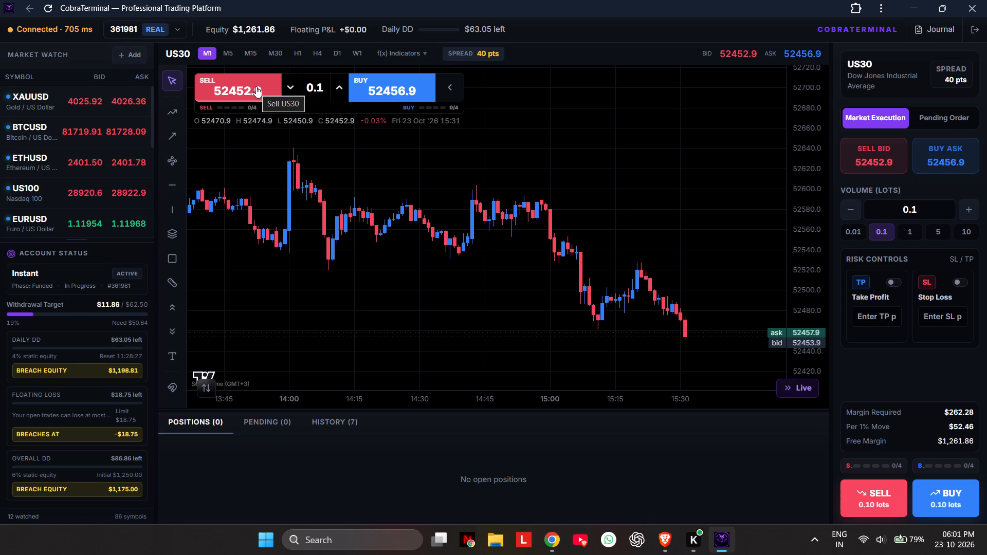
{"action": "double_click", "coordinate": [256, 86]}
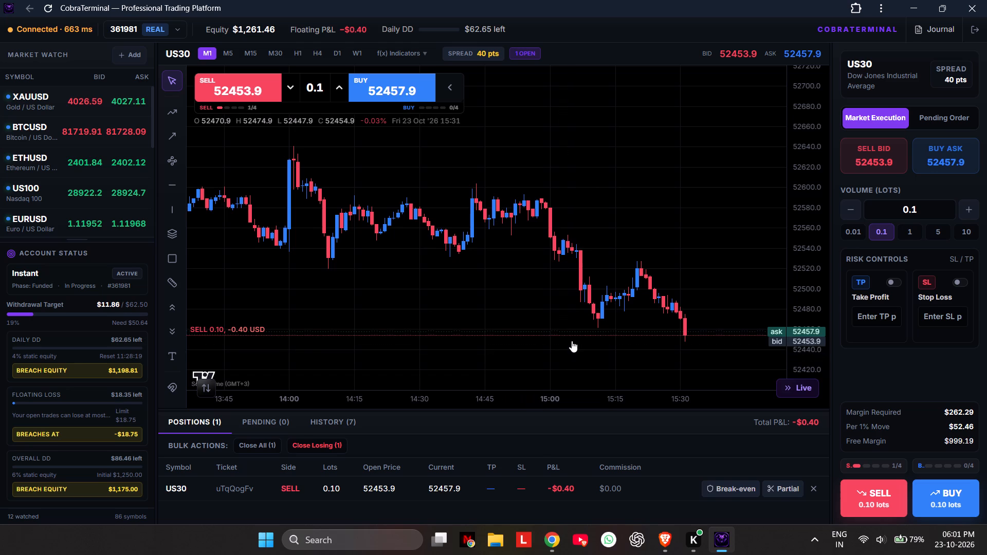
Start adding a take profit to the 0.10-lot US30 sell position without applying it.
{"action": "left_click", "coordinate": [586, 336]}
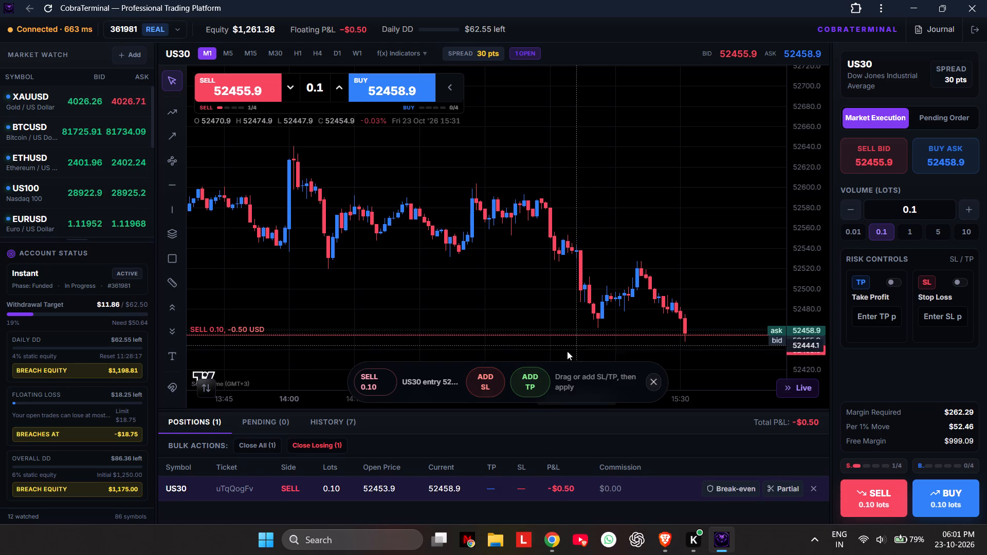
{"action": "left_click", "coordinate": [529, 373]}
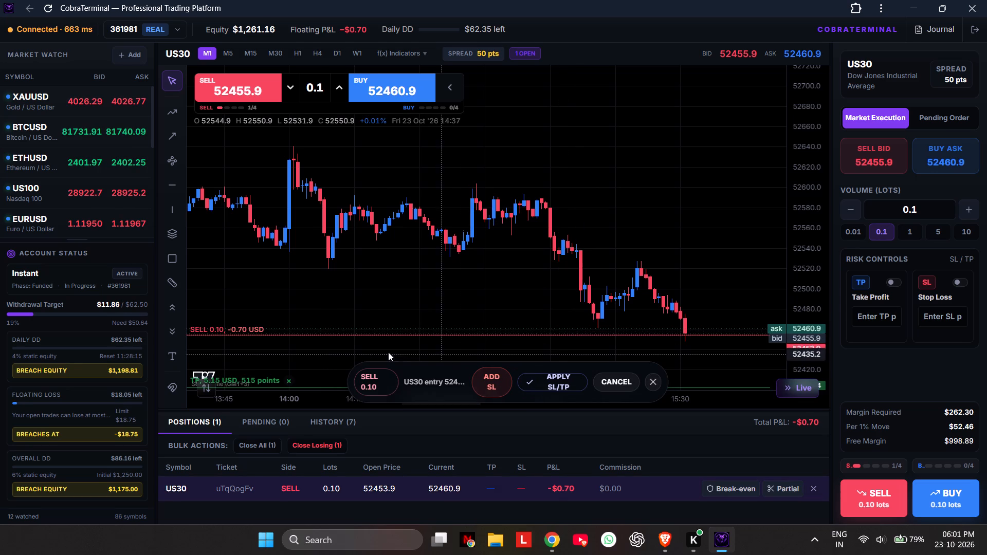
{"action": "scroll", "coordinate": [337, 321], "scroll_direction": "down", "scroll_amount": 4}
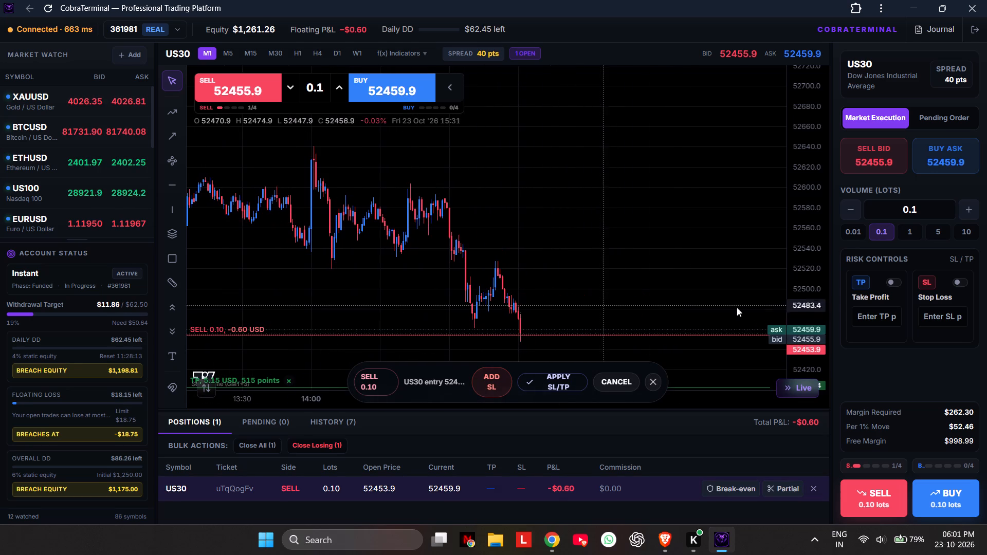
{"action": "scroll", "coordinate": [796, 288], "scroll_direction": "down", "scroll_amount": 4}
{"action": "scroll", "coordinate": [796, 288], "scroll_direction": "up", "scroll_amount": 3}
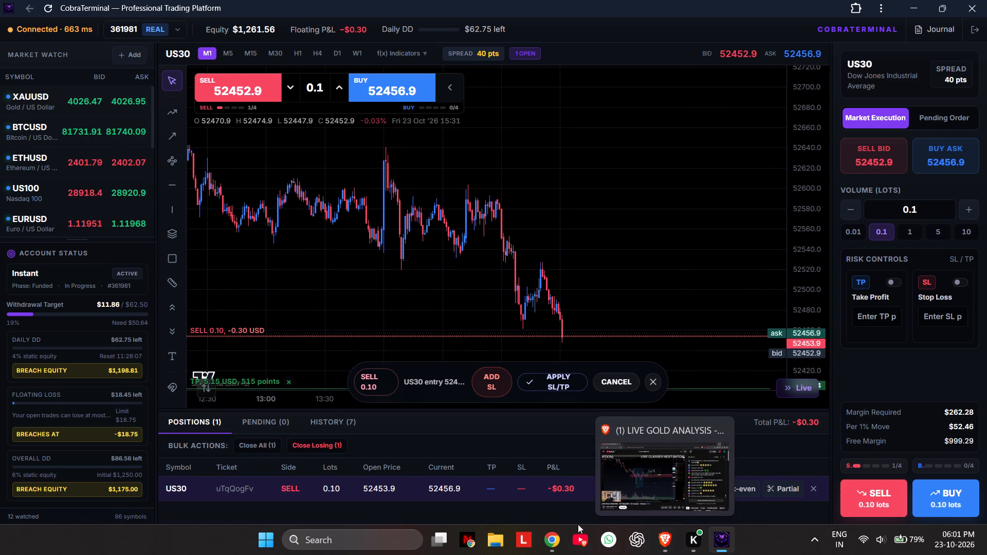
Check the US30 chart in TradingView and the live gold stream on YouTube, and return to CobraTerminal.
{"action": "left_click", "coordinate": [545, 539]}
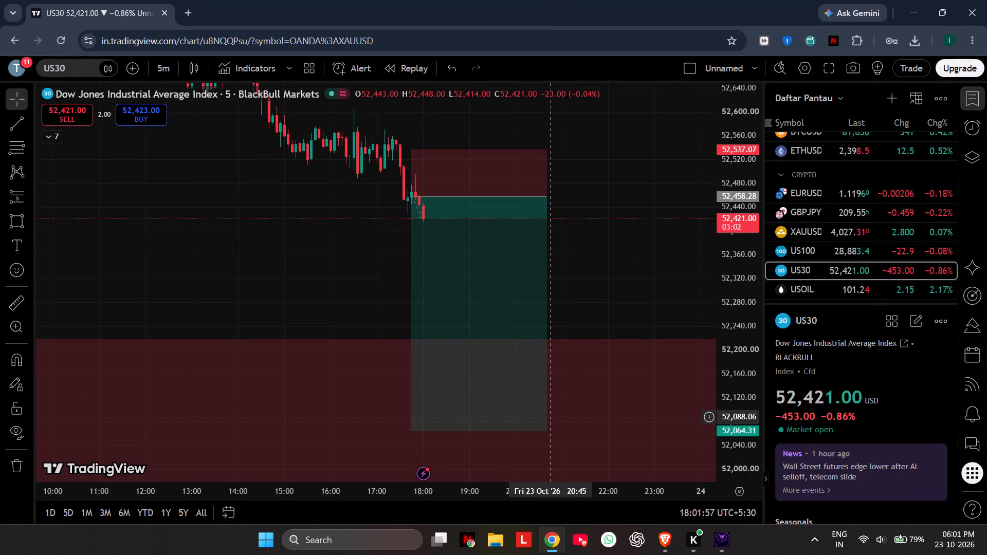
{"action": "left_click", "coordinate": [671, 535]}
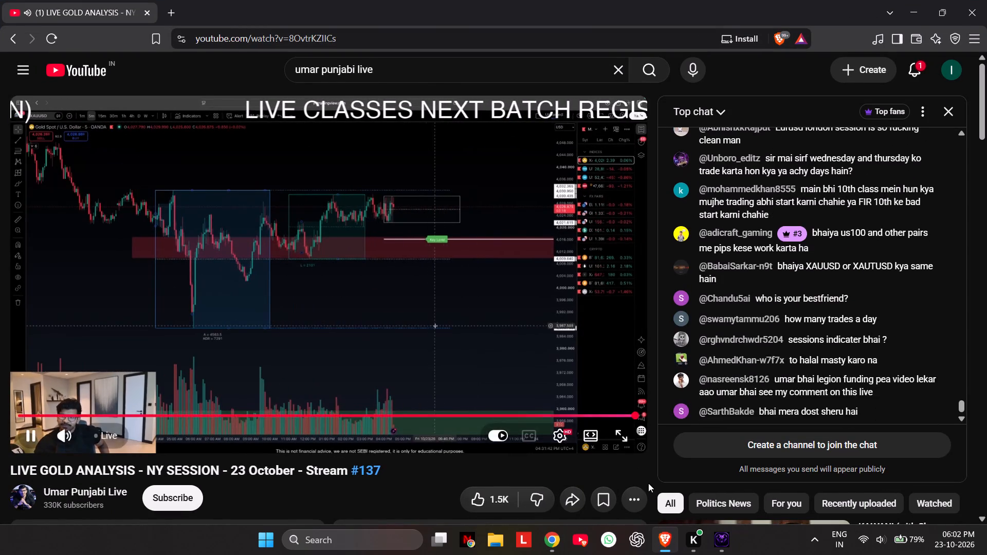
{"action": "left_click", "coordinate": [720, 539]}
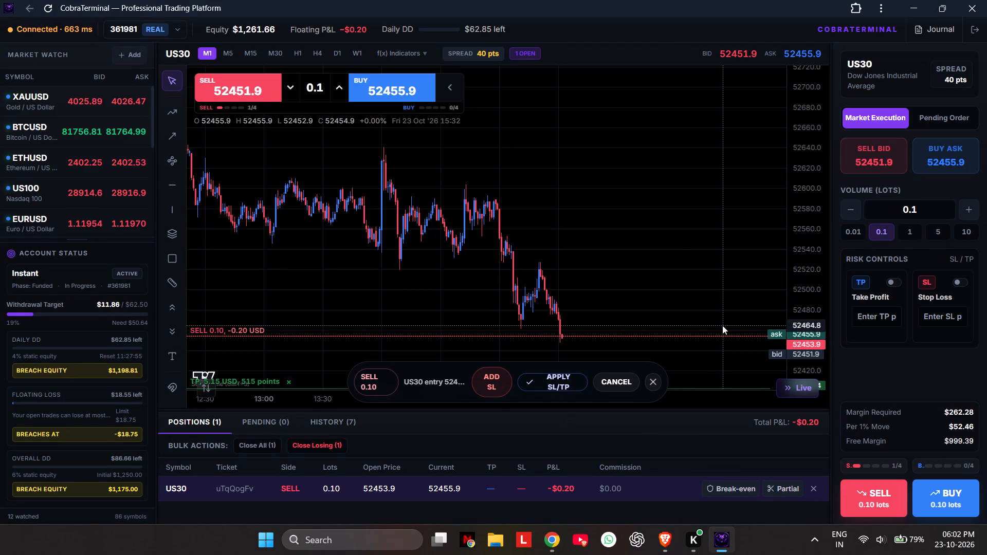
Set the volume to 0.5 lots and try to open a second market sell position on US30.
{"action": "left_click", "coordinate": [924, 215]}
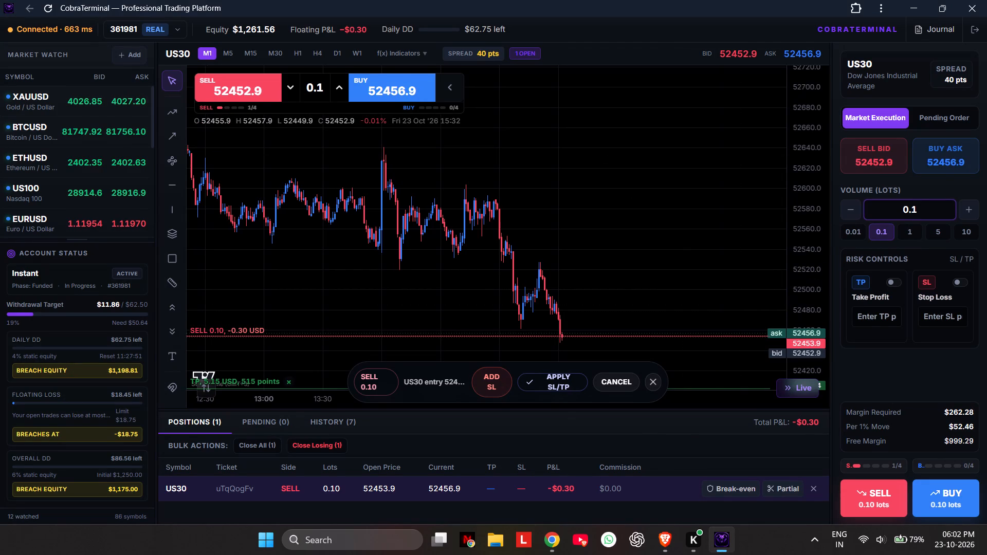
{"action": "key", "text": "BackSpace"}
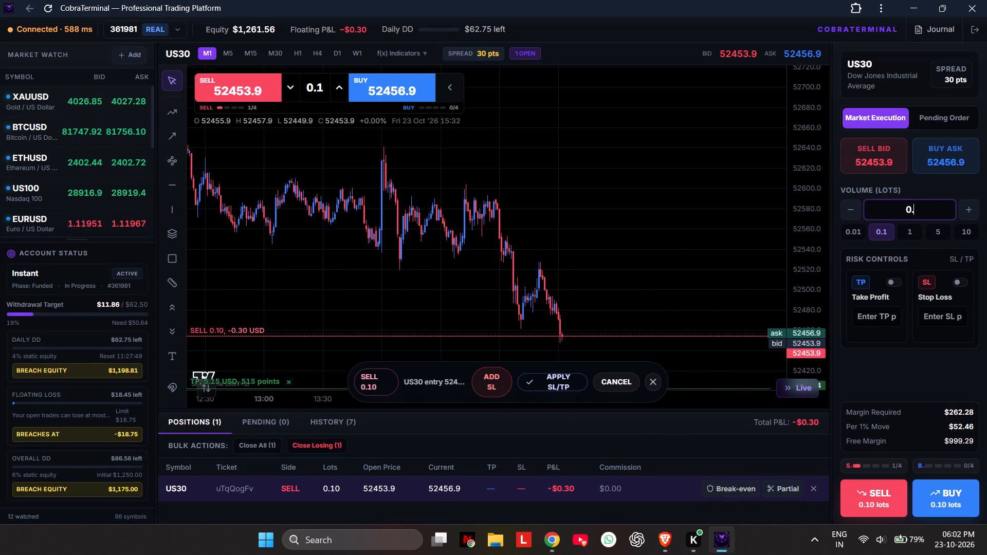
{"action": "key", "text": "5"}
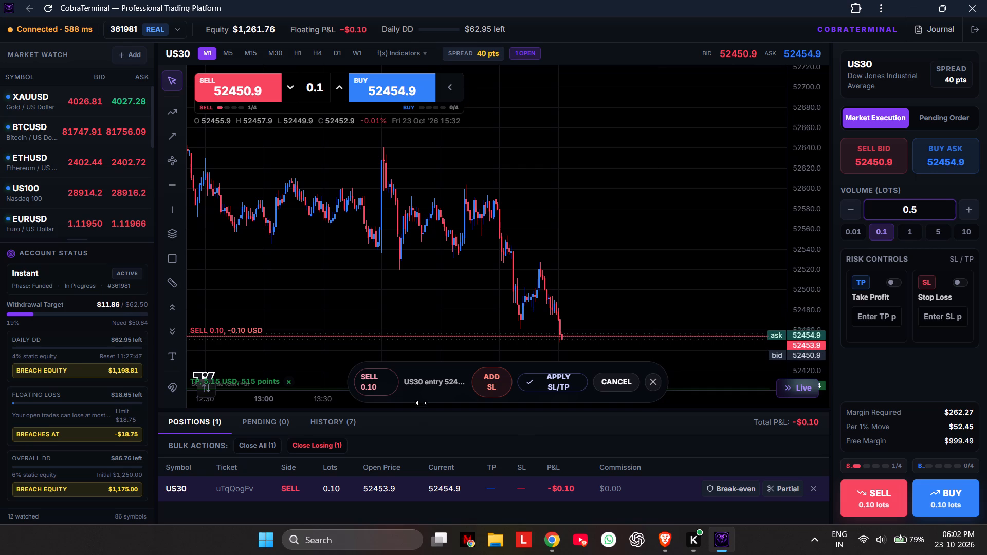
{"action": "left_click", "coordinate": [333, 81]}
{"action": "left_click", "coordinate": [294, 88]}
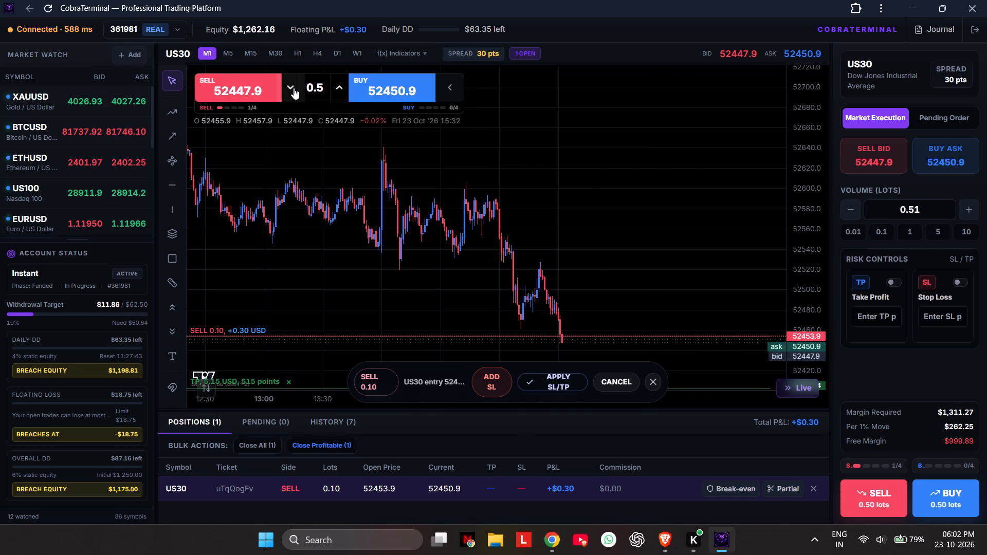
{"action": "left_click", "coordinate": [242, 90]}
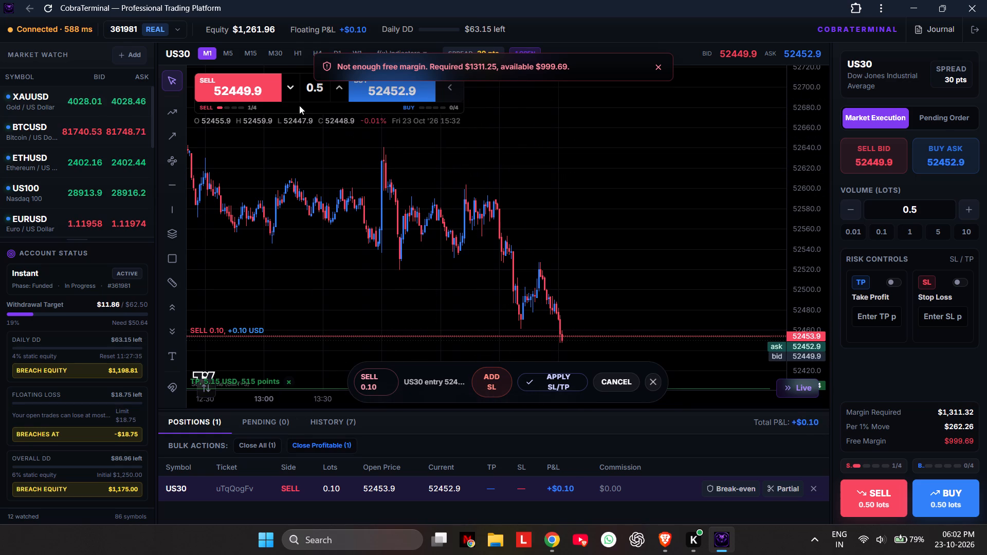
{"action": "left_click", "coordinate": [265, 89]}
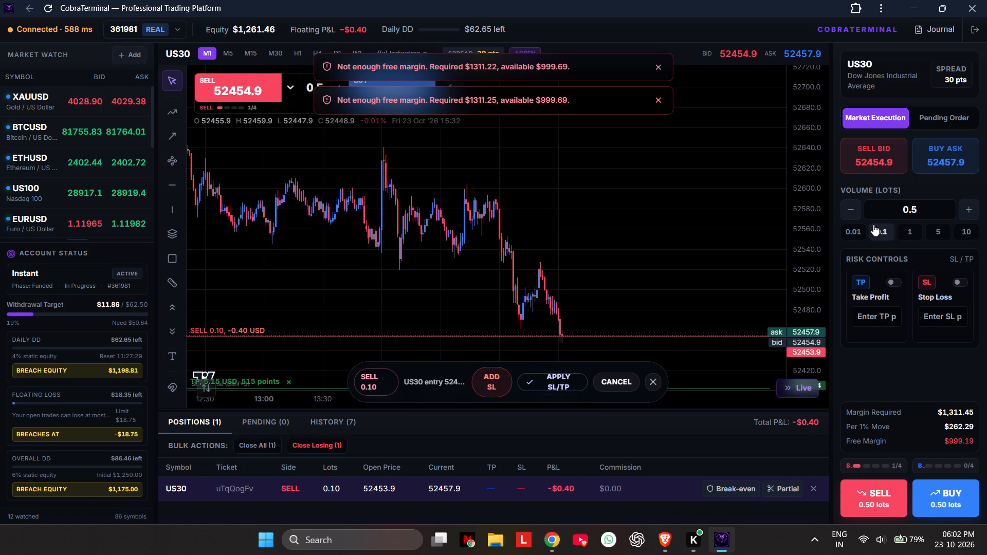
Set the volume to 0.3 lots and open a second market sell position on US30.
{"action": "left_click", "coordinate": [926, 204]}
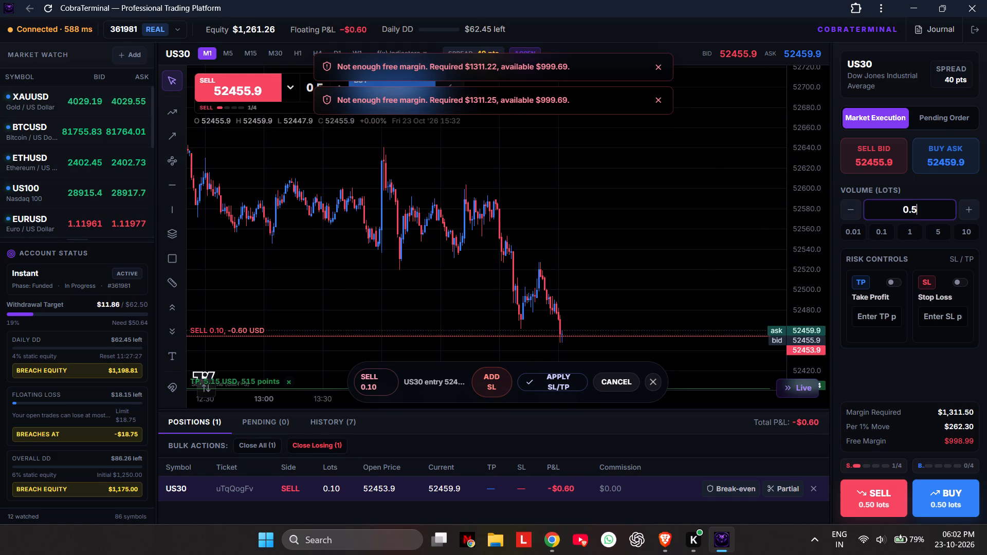
{"action": "key", "text": "BackSpace"}
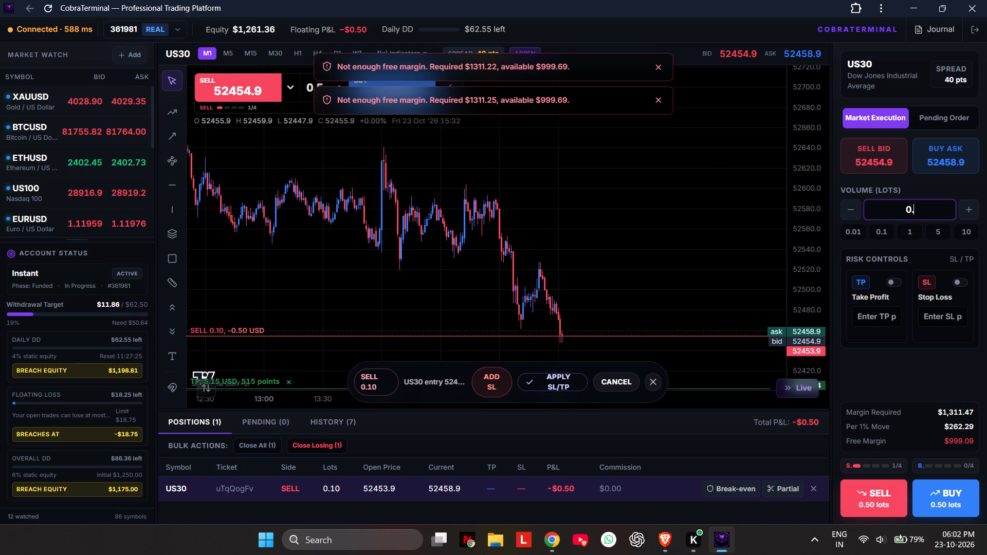
{"action": "key", "text": "3"}
{"action": "left_click", "coordinate": [236, 80]}
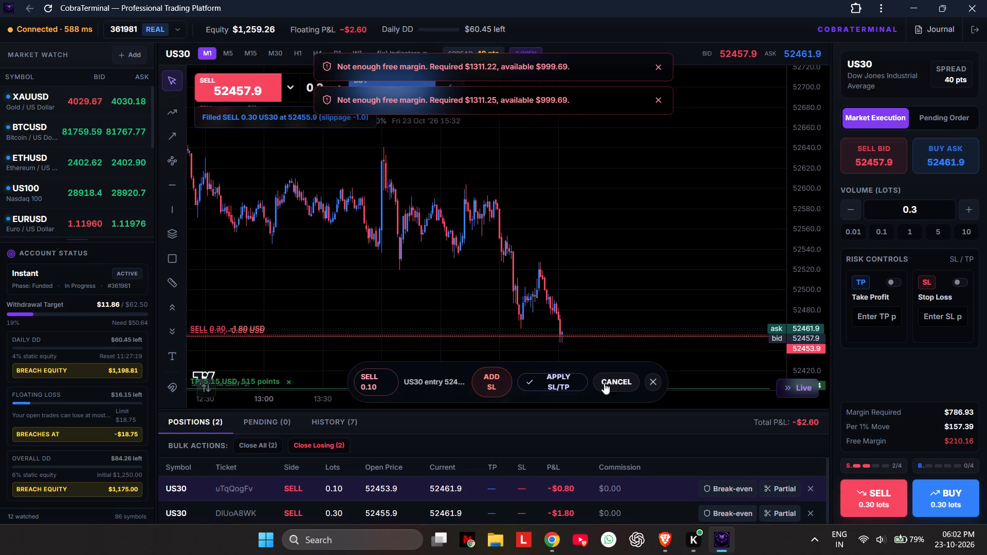
Switch to the YouTube gold stream, jump to its live point to check it, and return to CobraTerminal.
{"action": "left_click", "coordinate": [663, 541]}
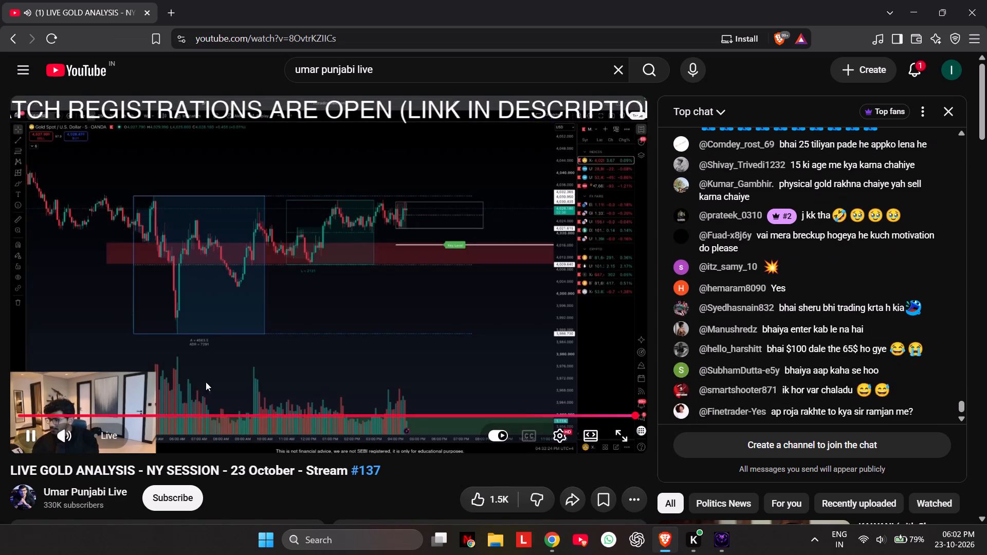
{"action": "left_click", "coordinate": [99, 437]}
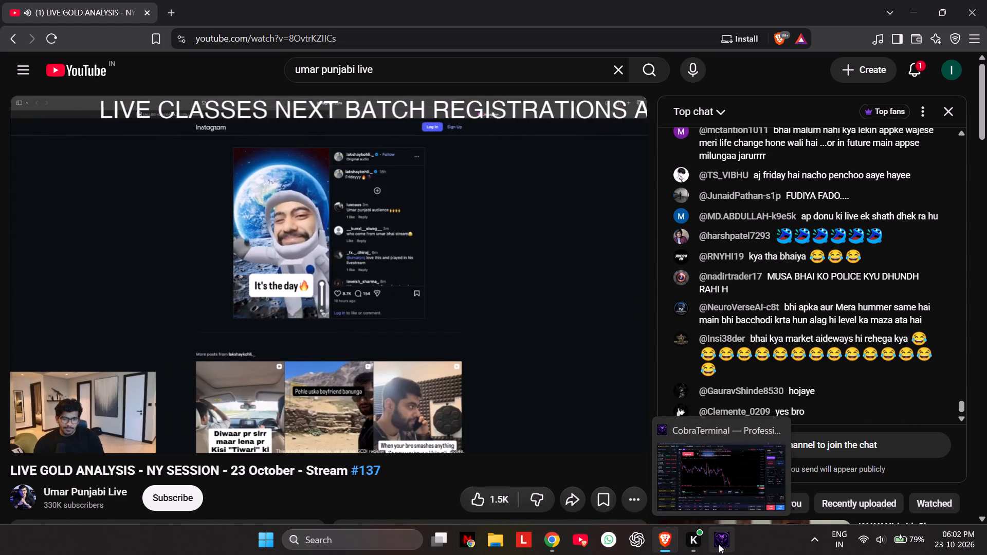
{"action": "left_click", "coordinate": [719, 544]}
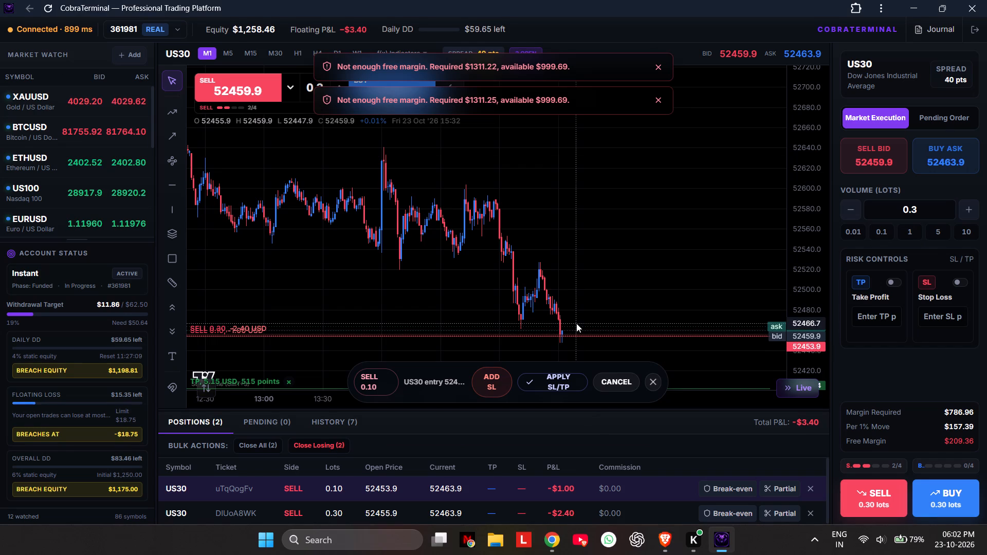
Select the 0.30-lot US30 sell position on the chart and add a take-profit level to it.
{"action": "scroll", "coordinate": [610, 346], "scroll_direction": "up", "scroll_amount": 3}
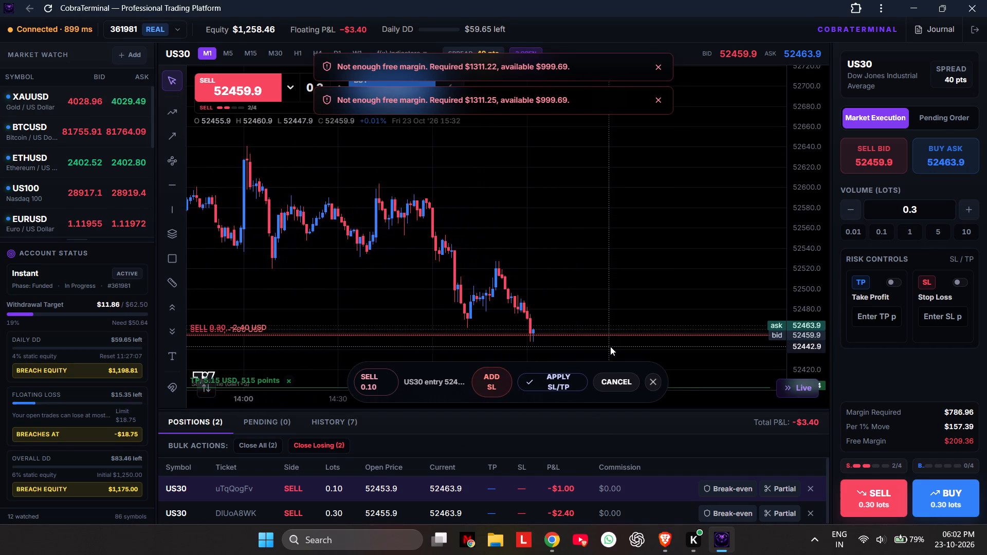
{"action": "scroll", "coordinate": [557, 346], "scroll_direction": "down", "scroll_amount": 2}
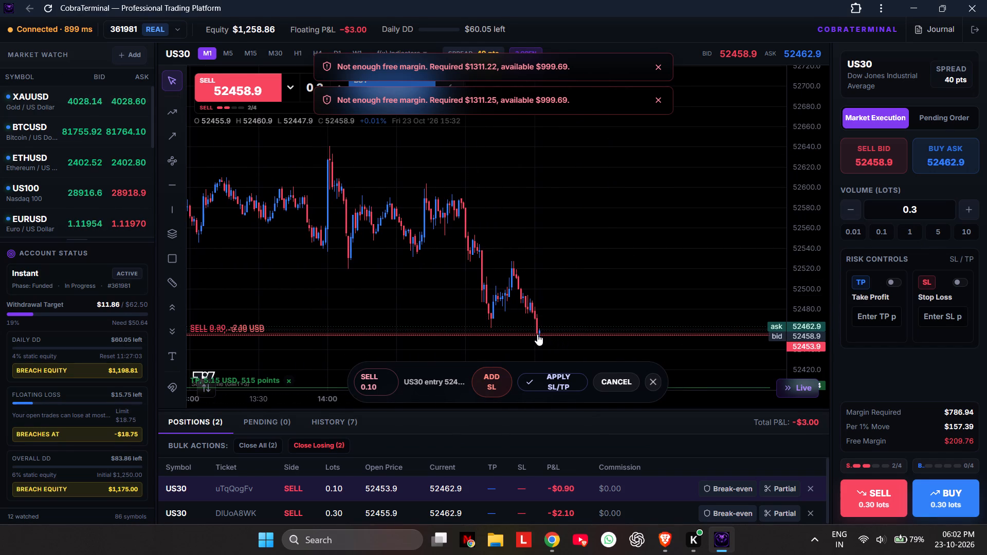
{"action": "left_click", "coordinate": [540, 334]}
{"action": "left_click", "coordinate": [523, 382]}
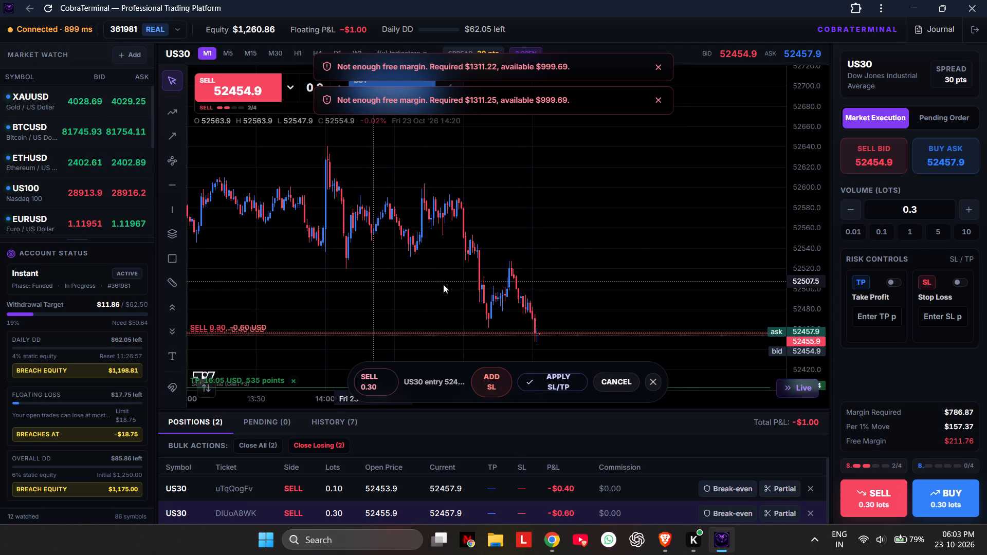
Switch the US30 chart to the M5 timeframe and move the 0.30-lot sell position's take-profit level to 52367.0.
{"action": "left_click", "coordinate": [235, 51]}
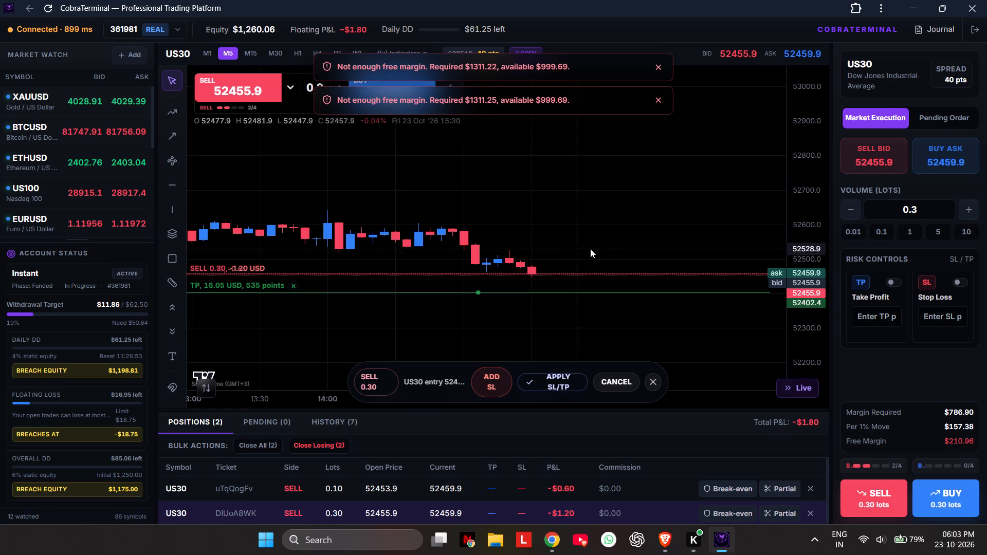
{"action": "left_click_drag", "start_coordinate": [574, 294], "coordinate": [578, 297]}
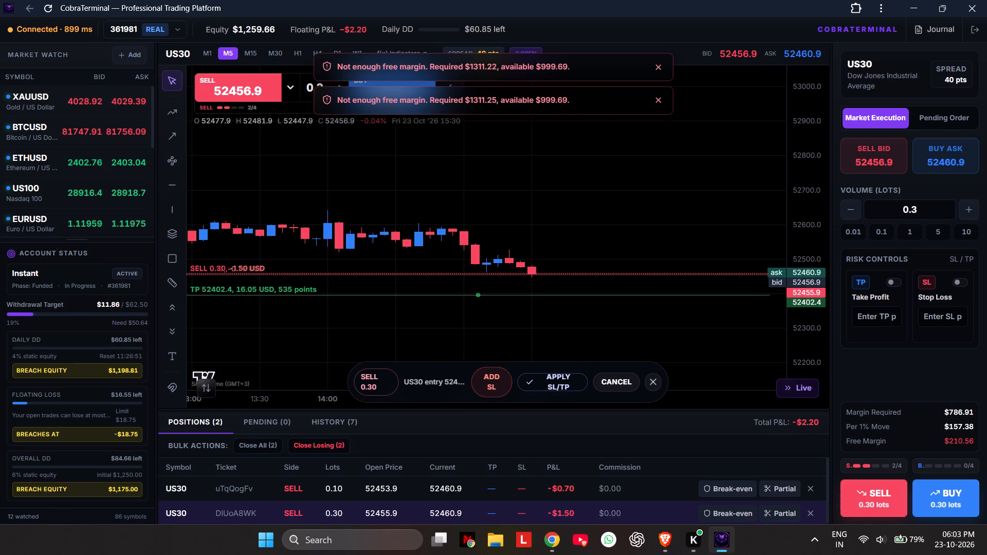
{"action": "left_click_drag", "start_coordinate": [578, 297], "coordinate": [589, 303]}
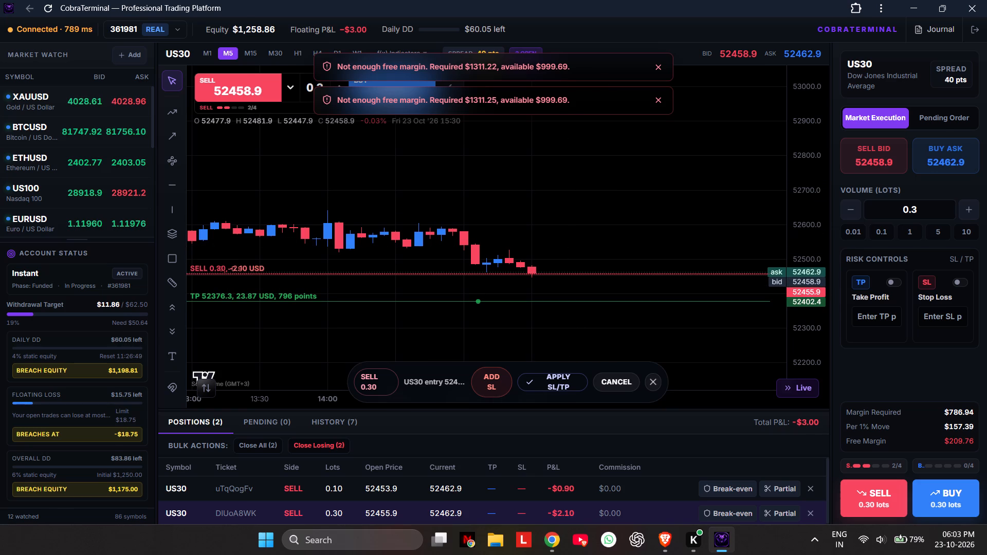
{"action": "left_click_drag", "start_coordinate": [589, 303], "coordinate": [585, 304]}
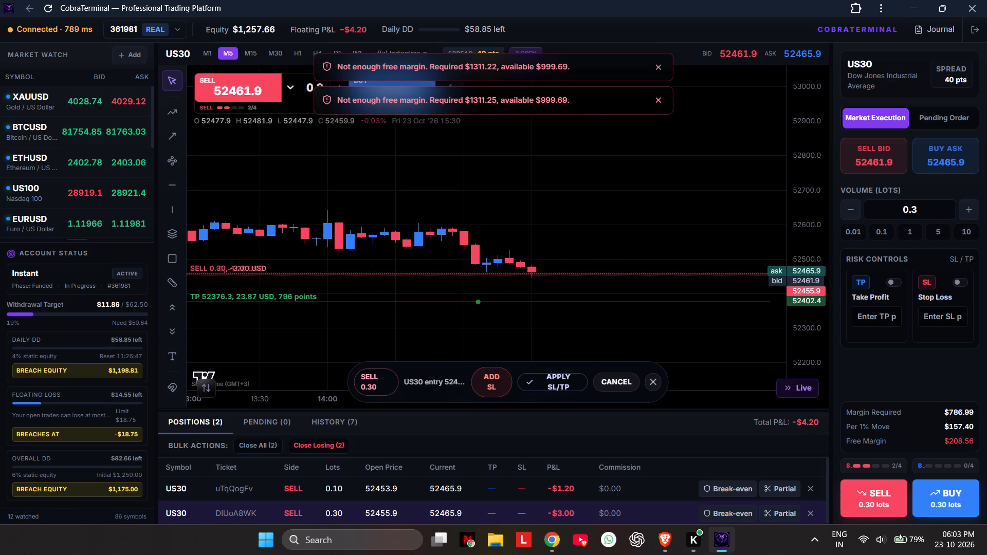
{"action": "left_click_drag", "start_coordinate": [585, 304], "coordinate": [577, 301]}
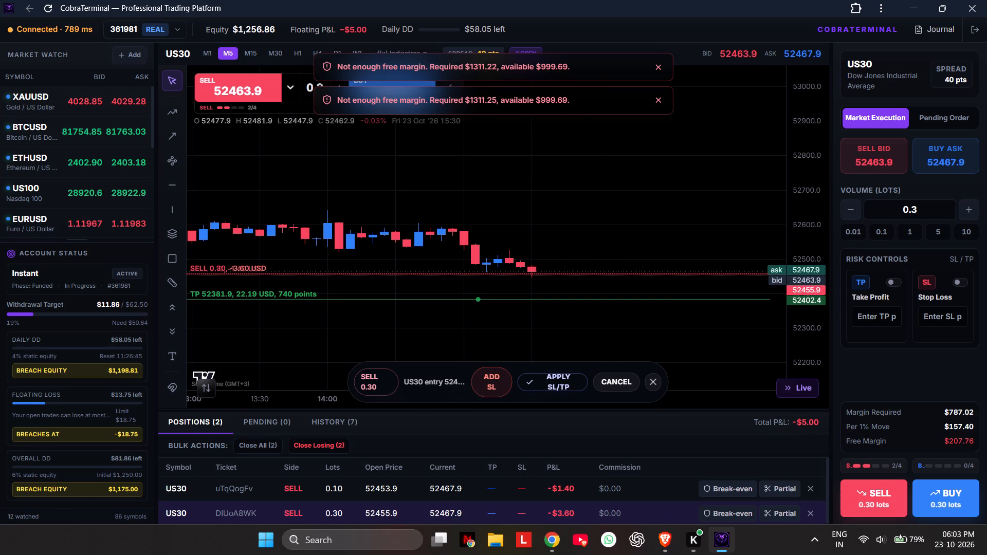
{"action": "left_click_drag", "start_coordinate": [577, 301], "coordinate": [601, 319]}
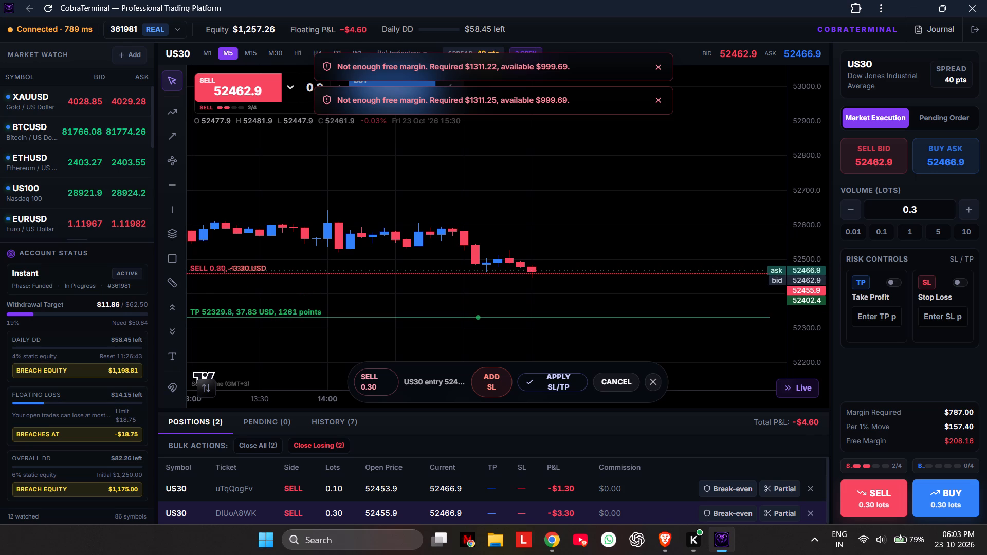
{"action": "left_click_drag", "start_coordinate": [601, 319], "coordinate": [593, 324]}
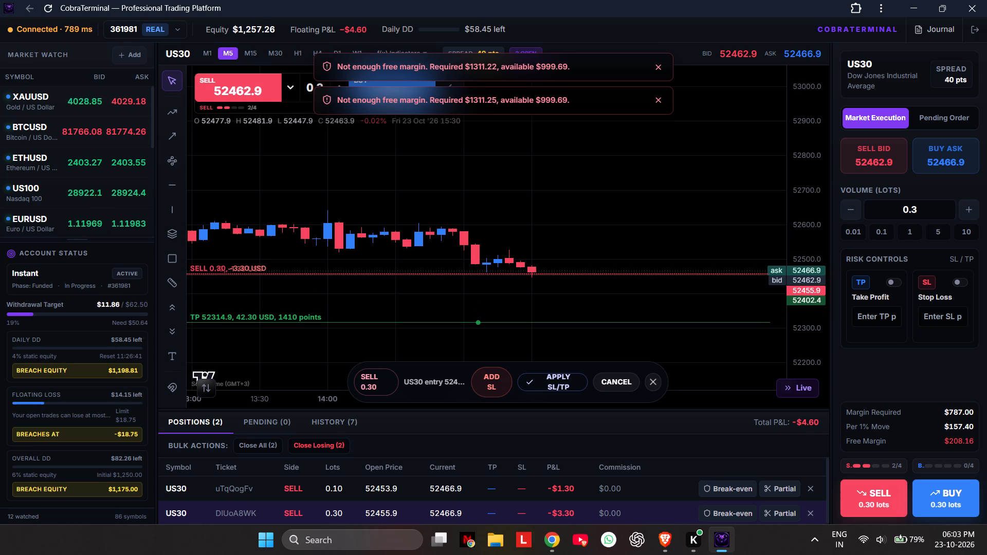
{"action": "left_click_drag", "start_coordinate": [593, 324], "coordinate": [565, 363]}
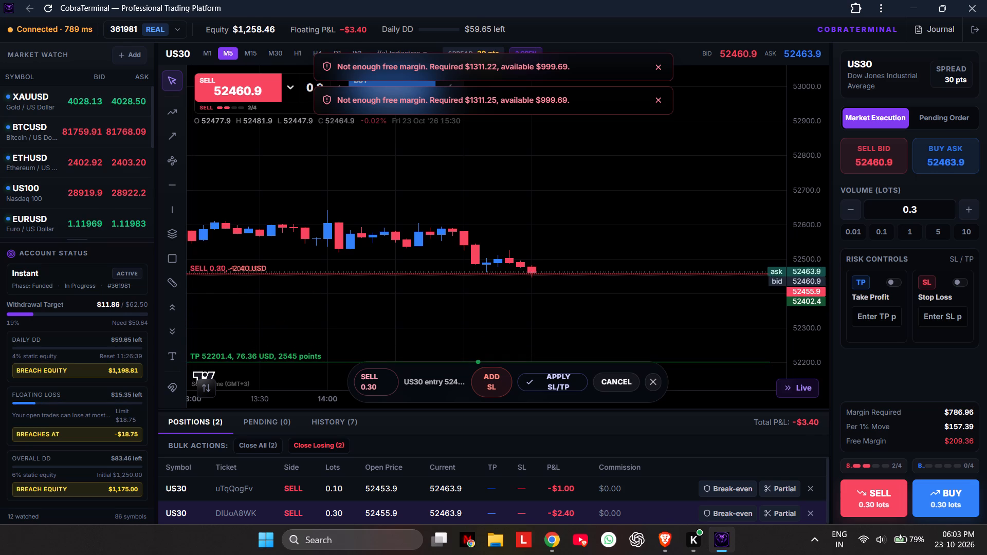
{"action": "left_click_drag", "start_coordinate": [565, 363], "coordinate": [583, 325]}
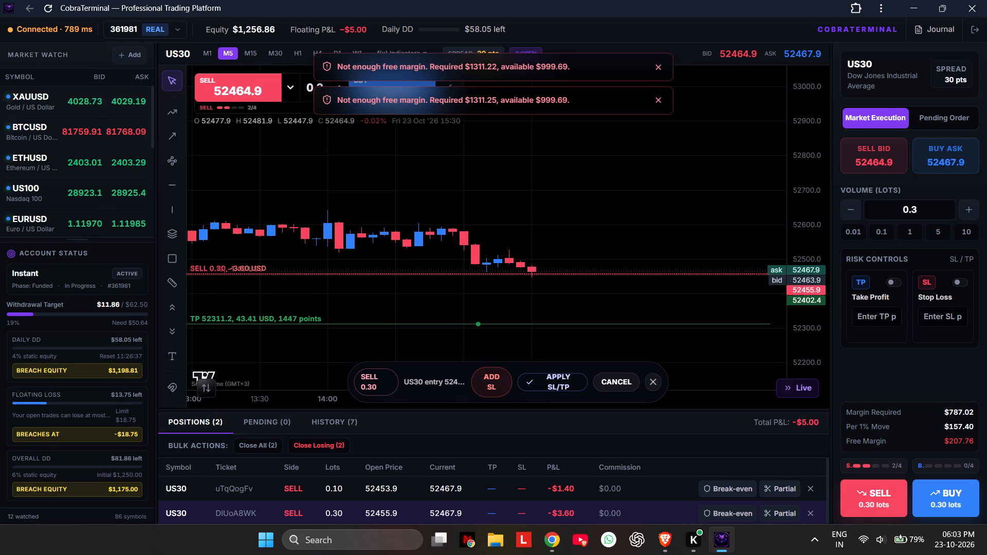
{"action": "left_click_drag", "start_coordinate": [583, 325], "coordinate": [613, 311]}
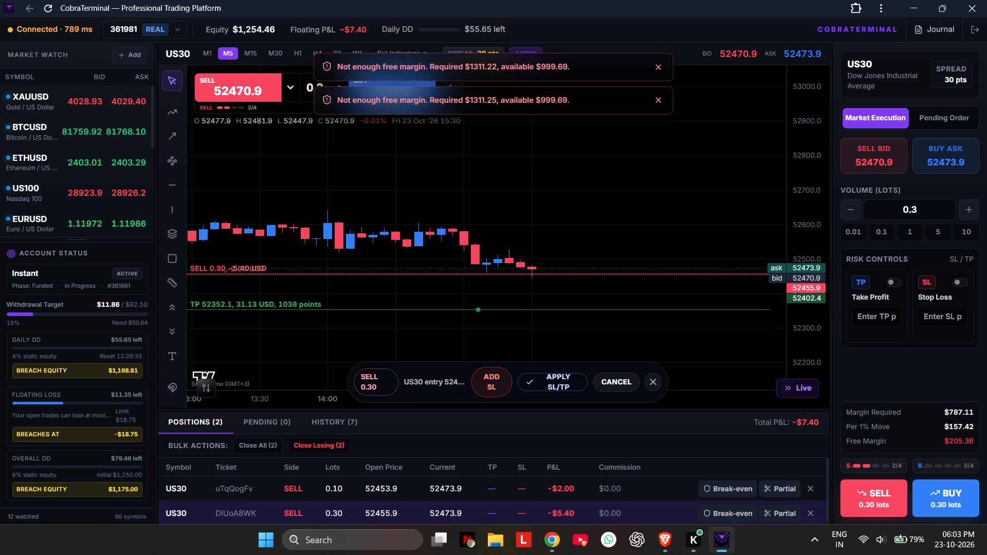
{"action": "left_click_drag", "start_coordinate": [613, 311], "coordinate": [641, 311]}
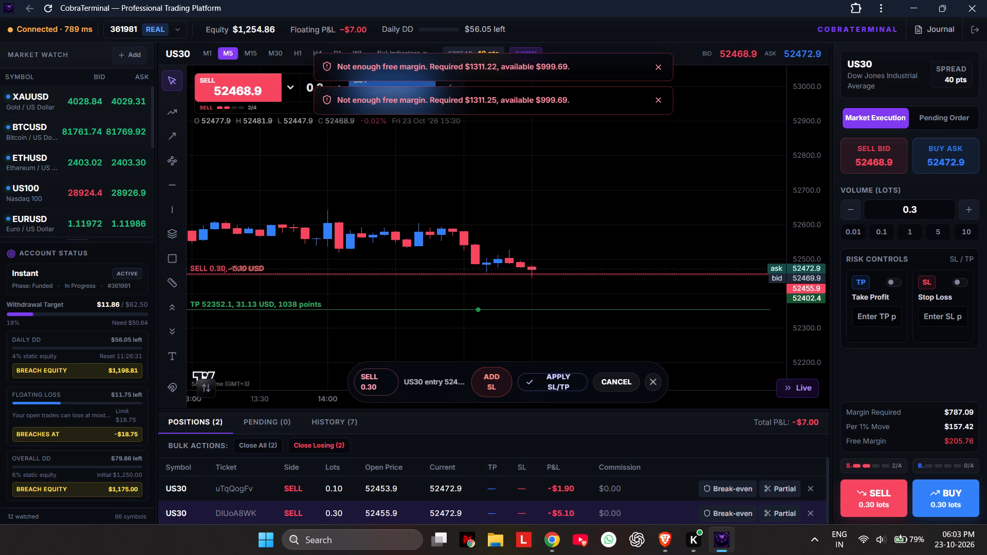
{"action": "left_click_drag", "start_coordinate": [641, 311], "coordinate": [625, 312]}
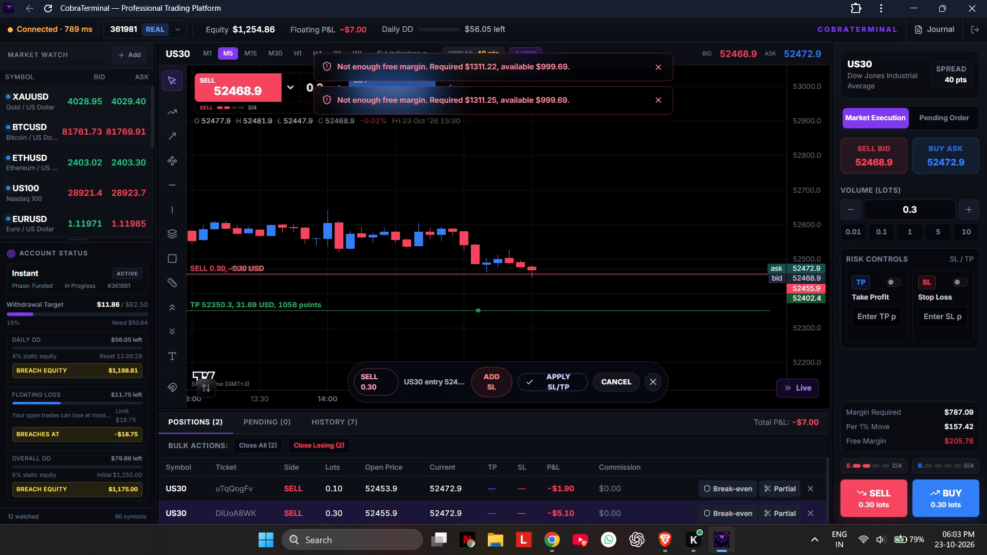
{"action": "left_click_drag", "start_coordinate": [625, 312], "coordinate": [630, 305]}
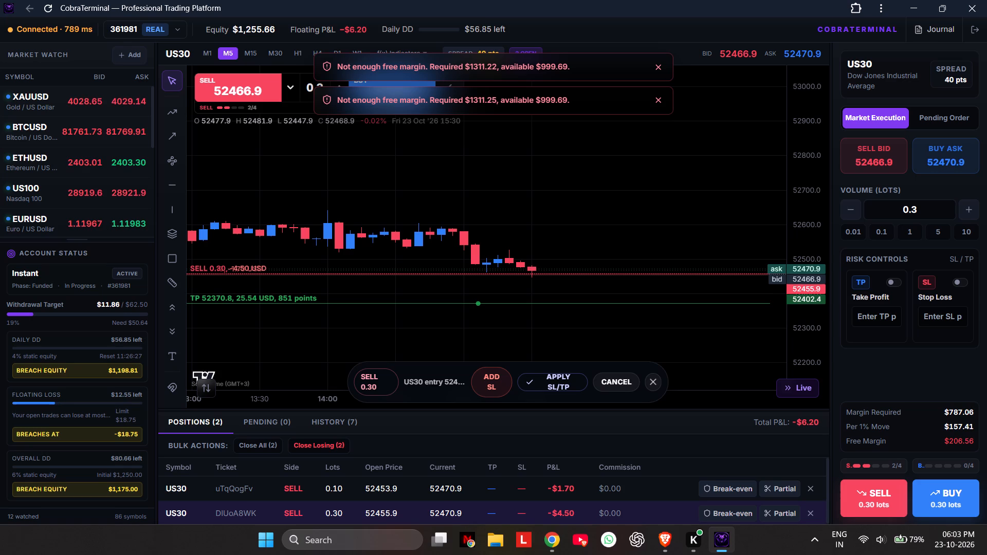
{"action": "left_click_drag", "start_coordinate": [630, 305], "coordinate": [634, 304]}
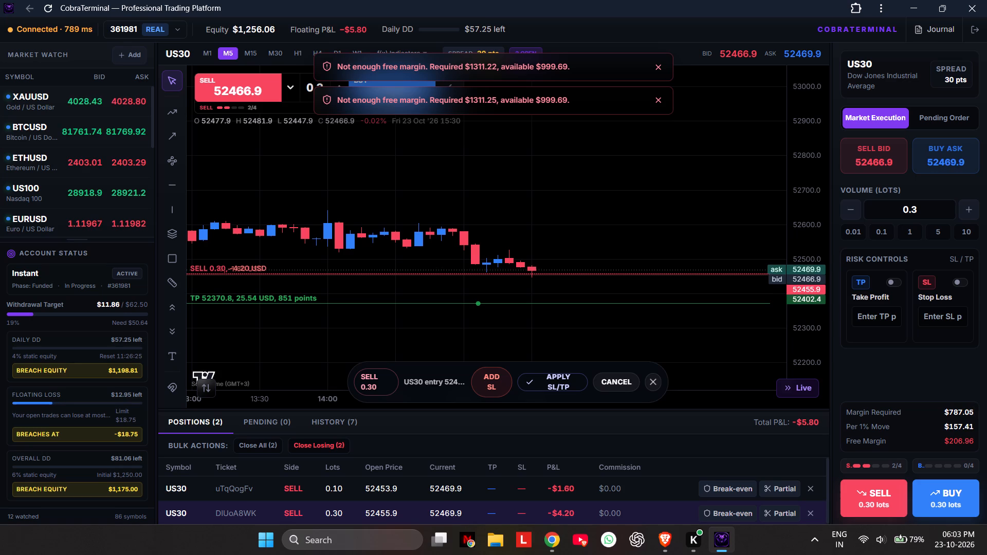
{"action": "left_click_drag", "start_coordinate": [634, 304], "coordinate": [584, 300]}
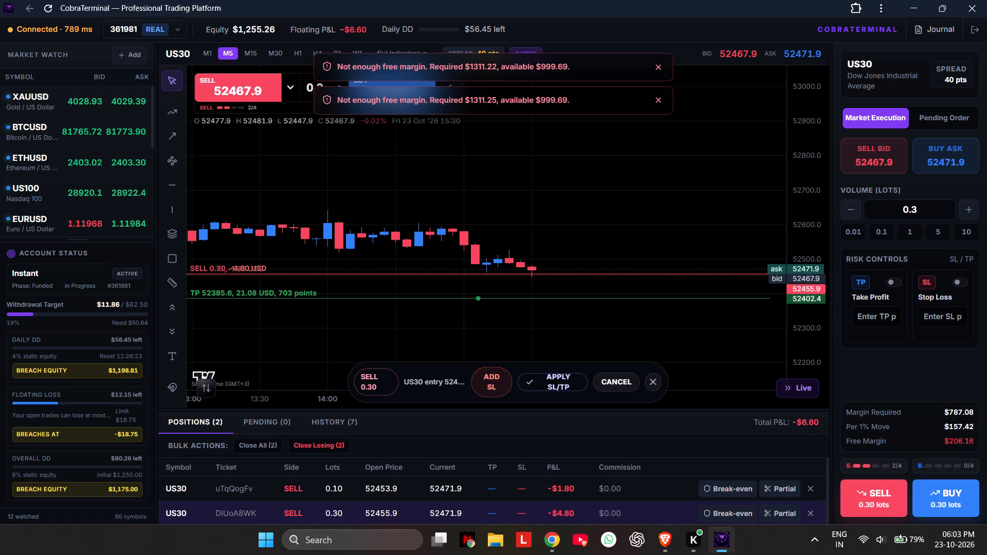
{"action": "left_click_drag", "start_coordinate": [584, 300], "coordinate": [601, 306]}
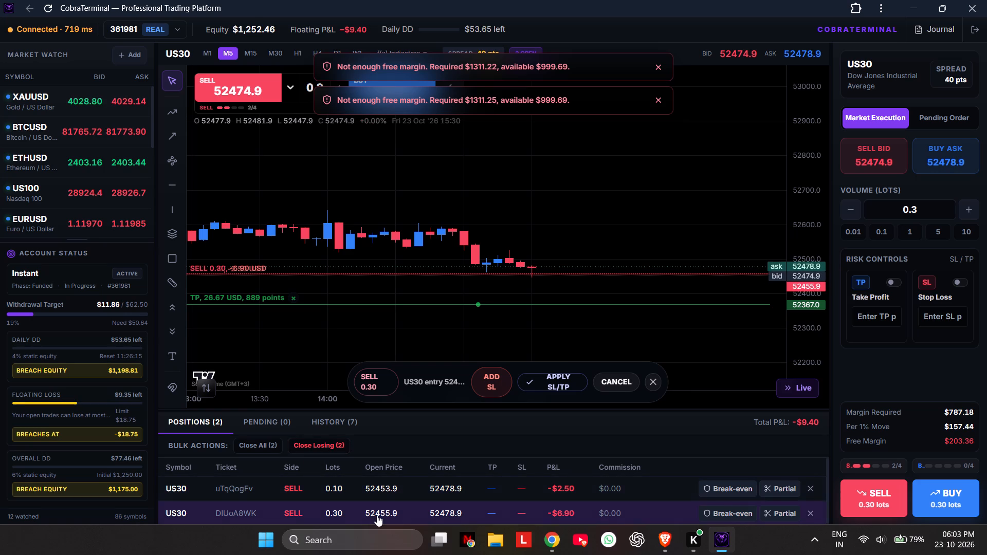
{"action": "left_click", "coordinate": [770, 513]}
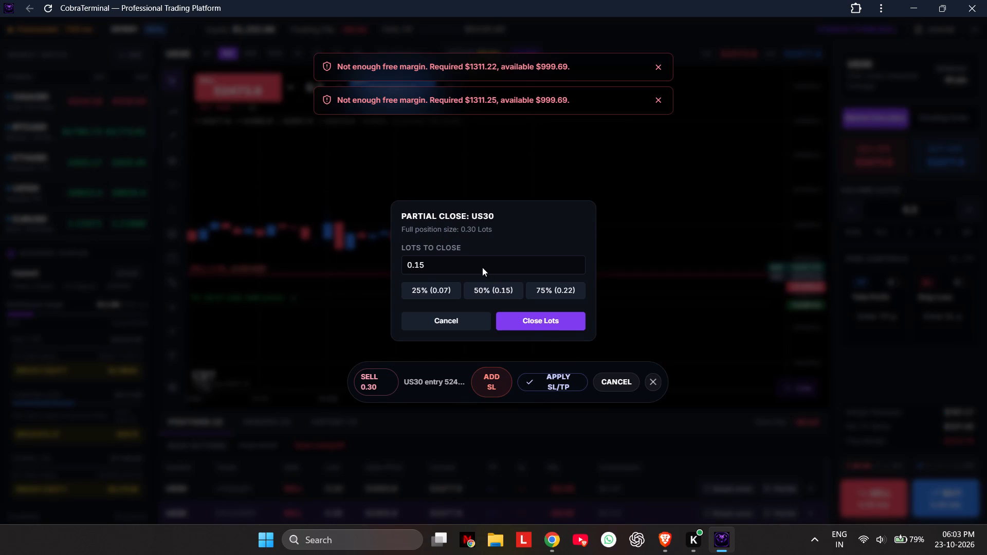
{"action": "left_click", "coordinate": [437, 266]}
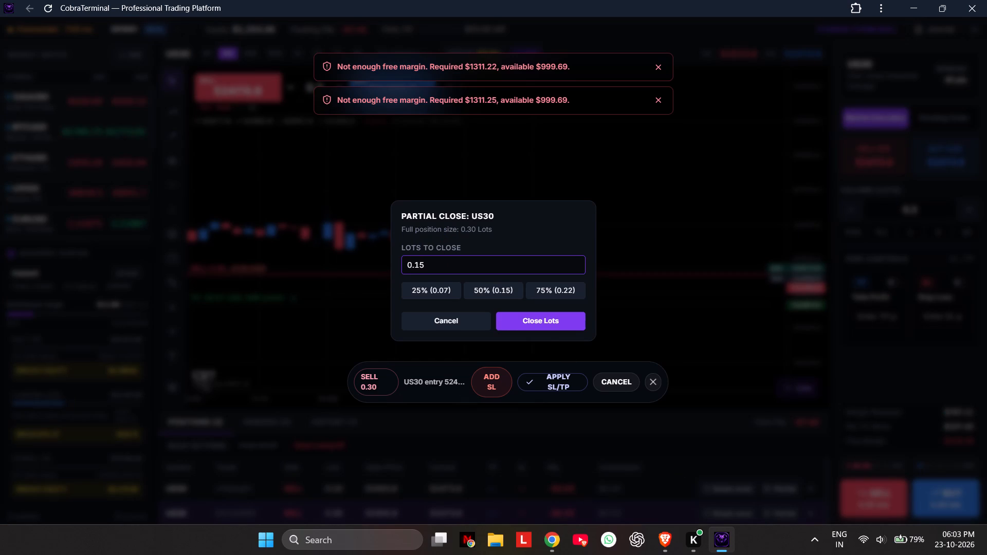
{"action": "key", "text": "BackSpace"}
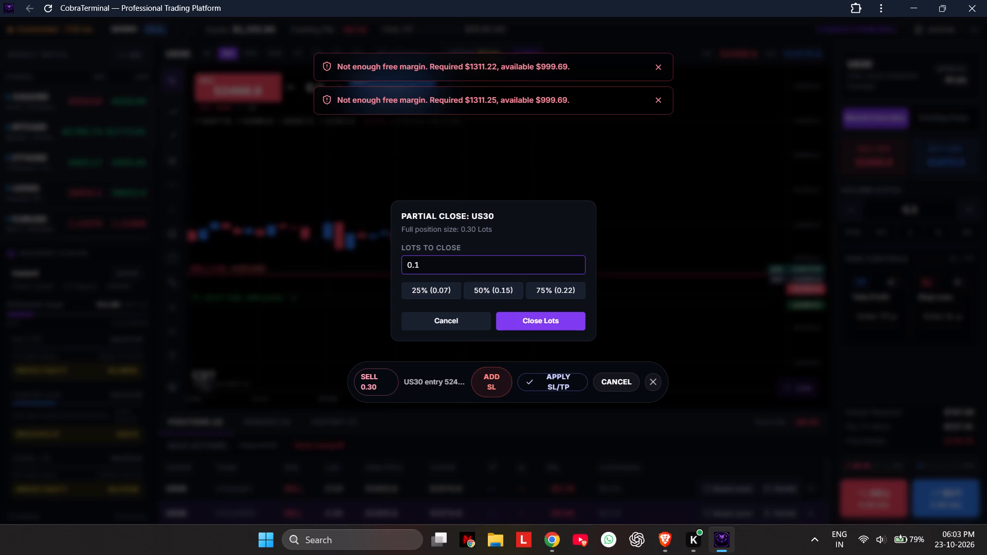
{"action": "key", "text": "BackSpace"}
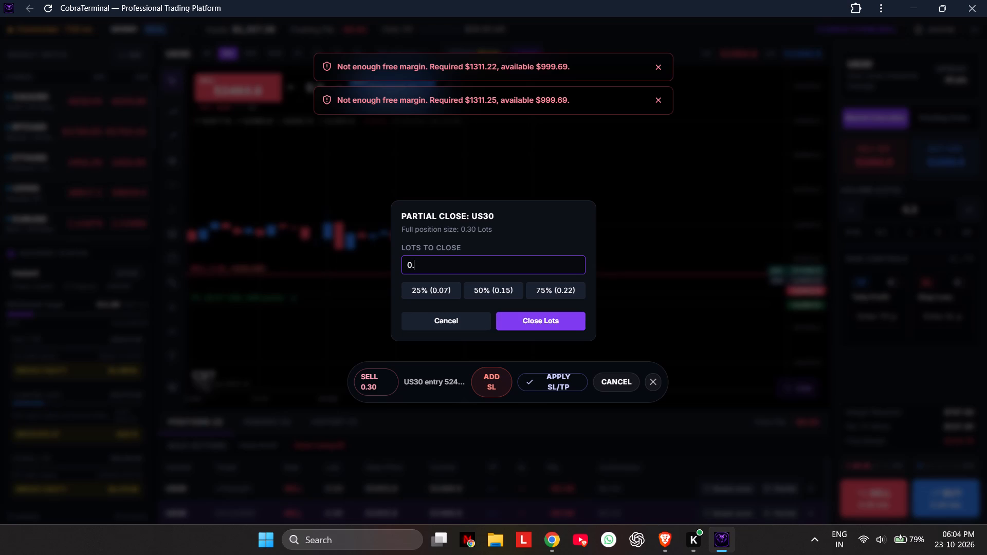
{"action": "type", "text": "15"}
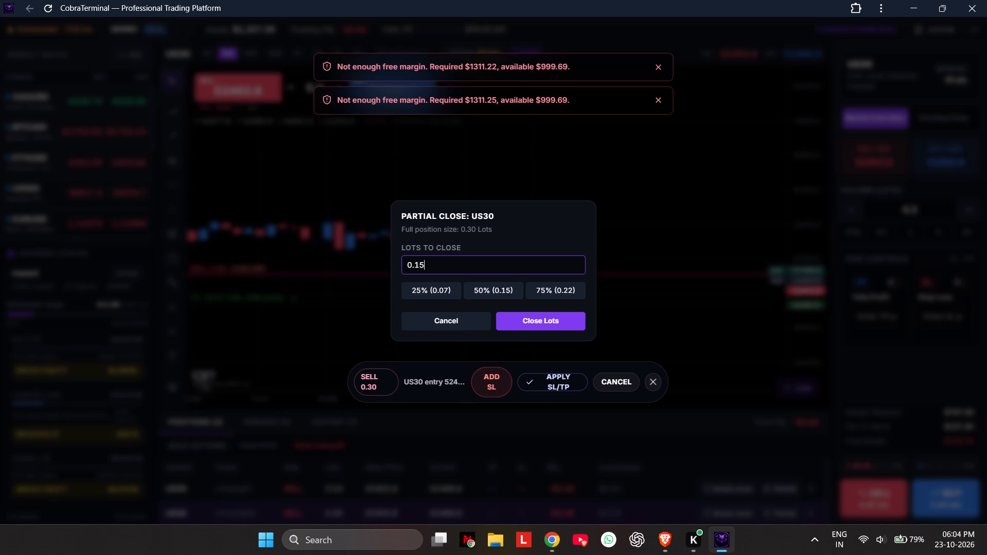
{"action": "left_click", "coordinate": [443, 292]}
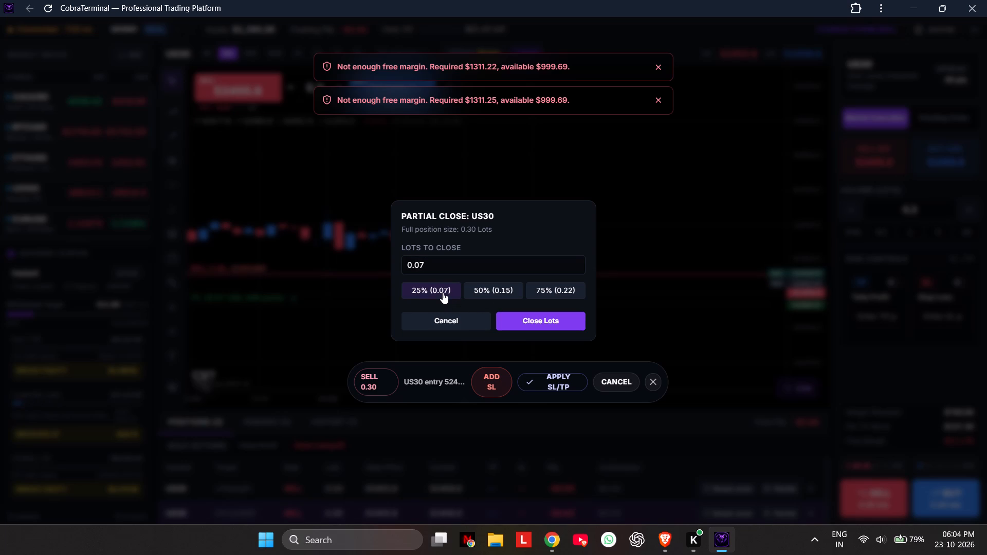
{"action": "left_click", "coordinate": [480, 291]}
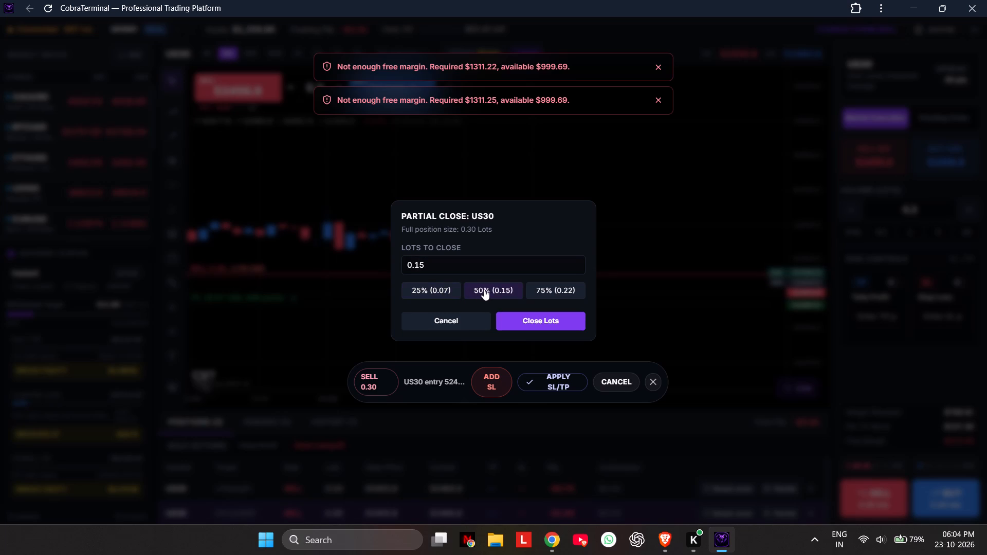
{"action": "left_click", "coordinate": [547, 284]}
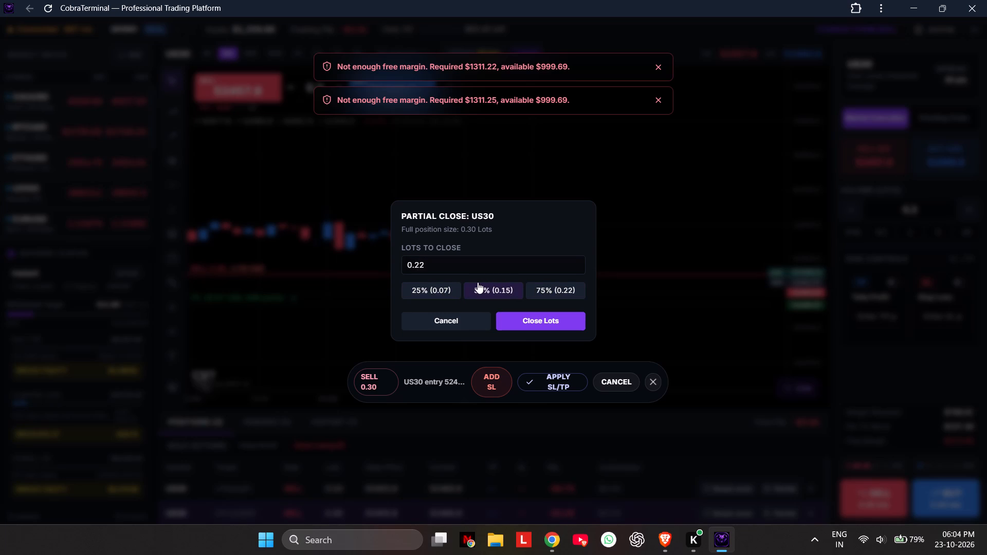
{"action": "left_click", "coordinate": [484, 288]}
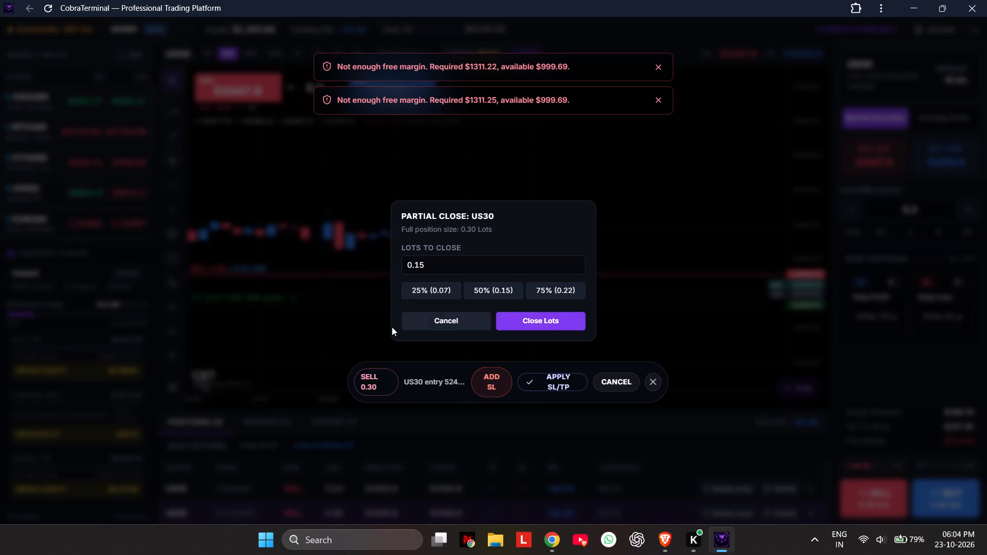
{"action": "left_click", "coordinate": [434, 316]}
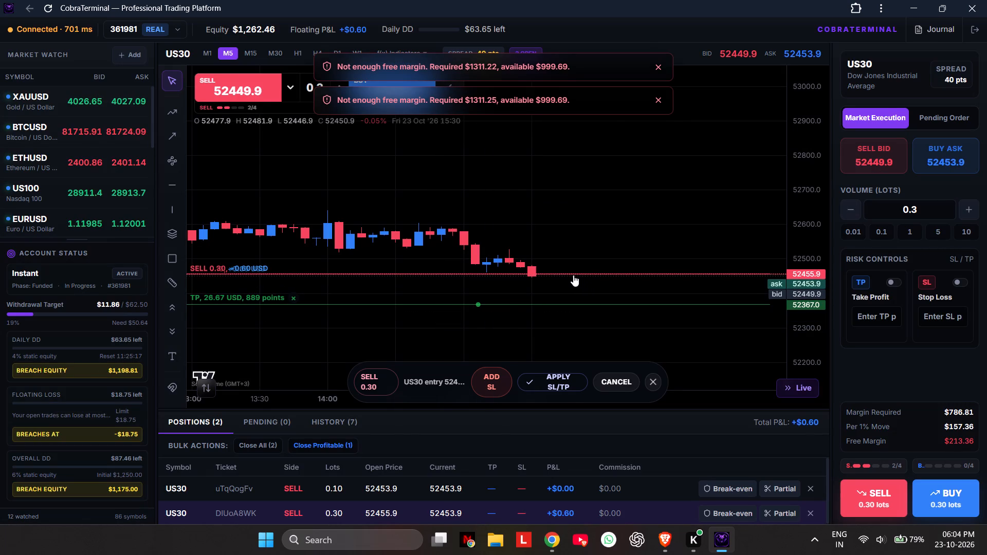
Dismiss both free-margin notifications covering the chart.
{"action": "left_click", "coordinate": [656, 102]}
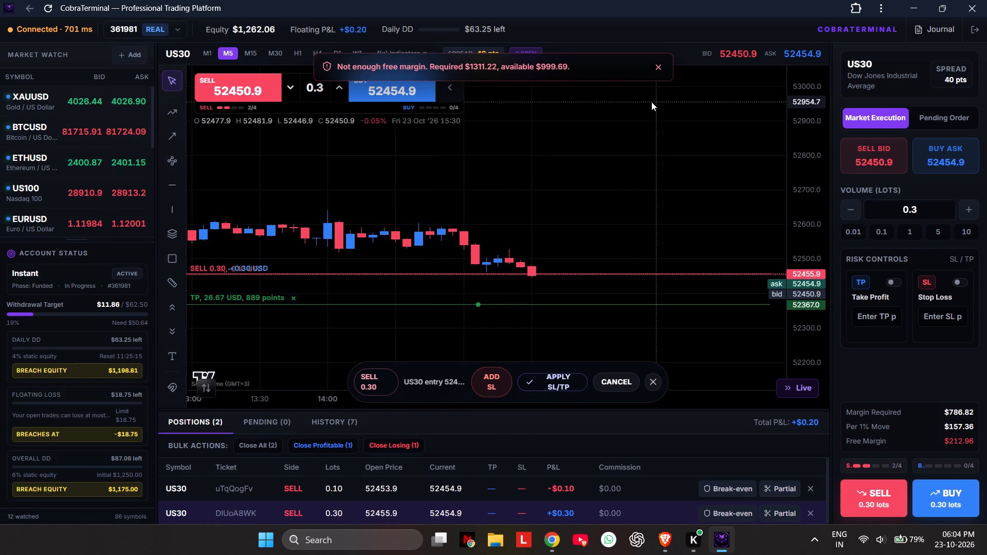
{"action": "left_click", "coordinate": [658, 65]}
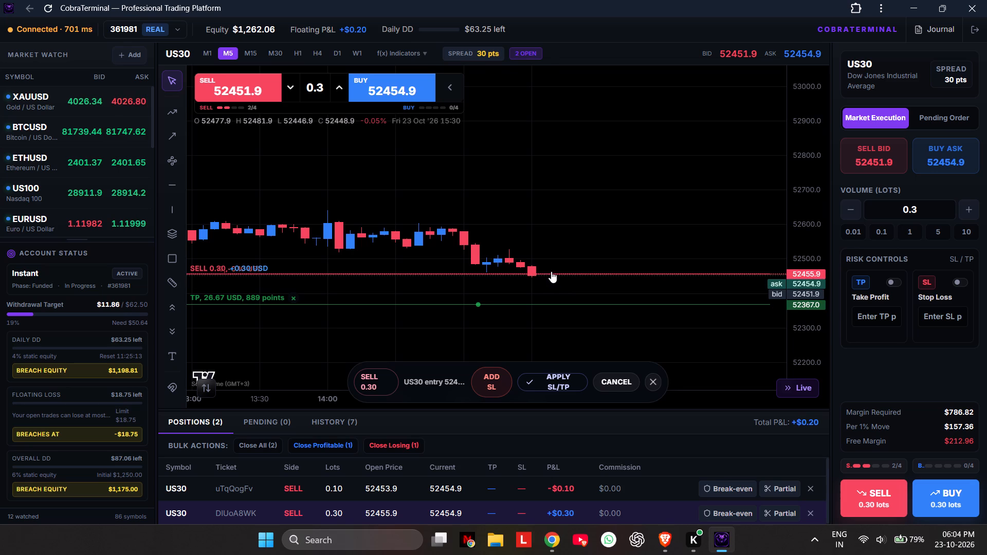
Add a stop-loss level to the 0.30-lot US30 sell position and move it to 52528.1.
{"action": "left_click", "coordinate": [485, 375]}
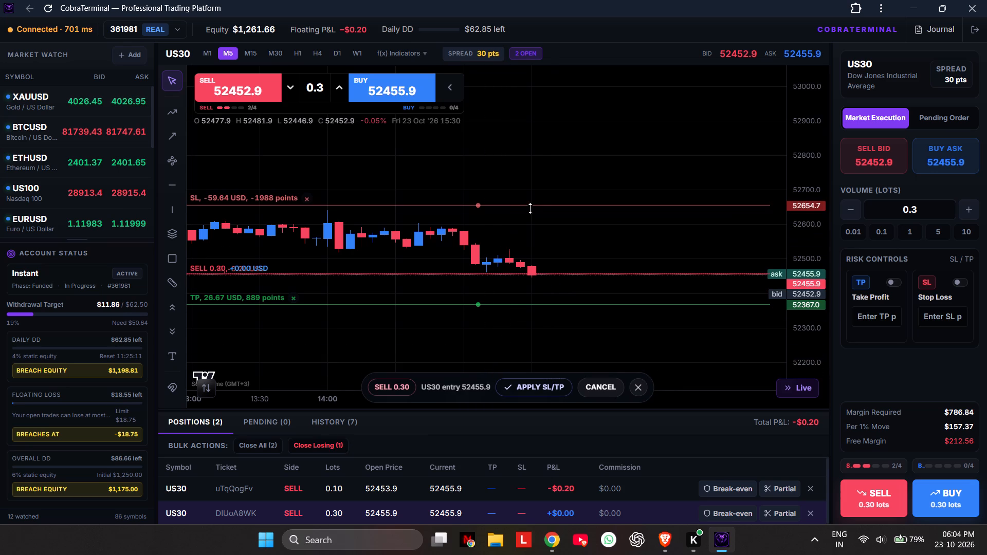
{"action": "left_click_drag", "start_coordinate": [549, 207], "coordinate": [538, 249]}
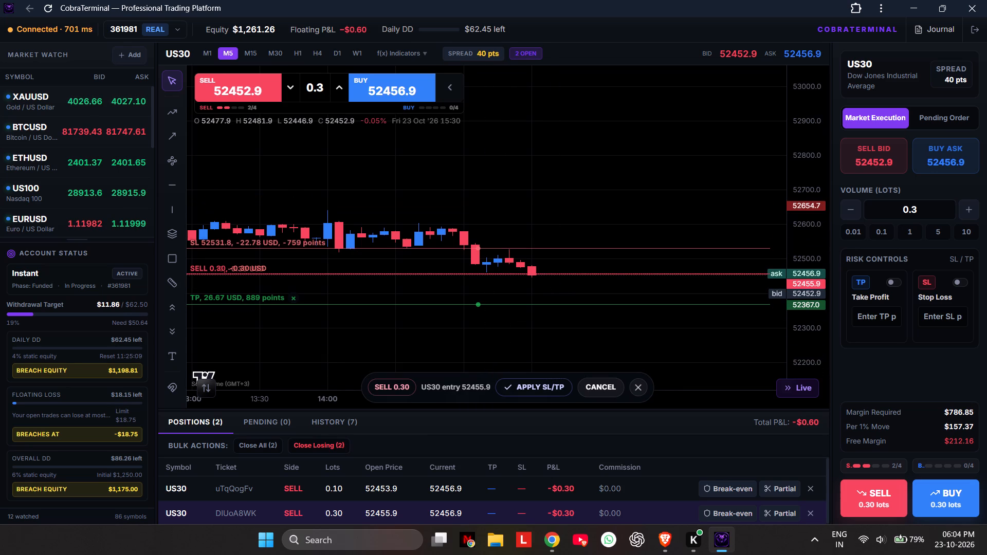
{"action": "left_click_drag", "start_coordinate": [538, 249], "coordinate": [526, 250]}
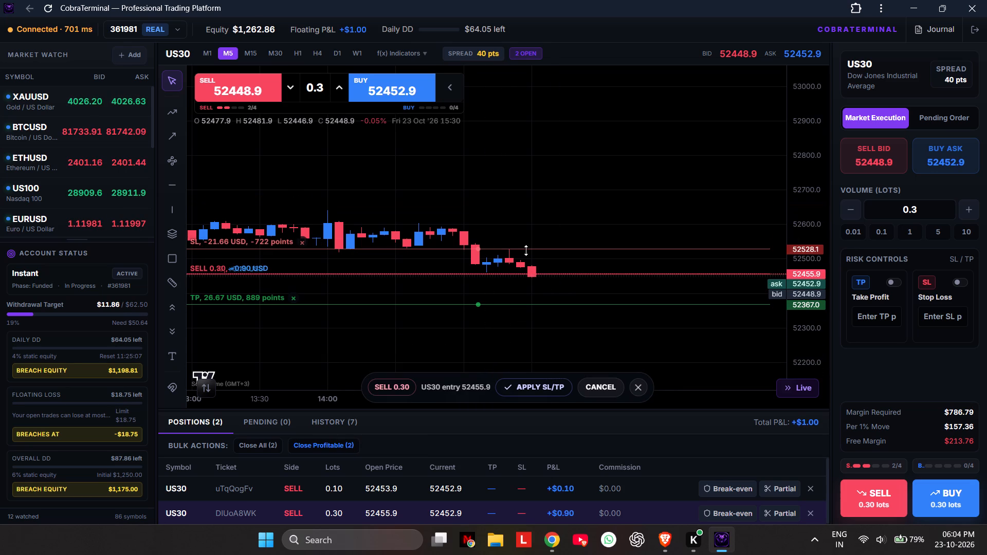
Partially close the 0.30-lot US30 sell position by 50%, closing 0.15 lots.
{"action": "left_click", "coordinate": [771, 511]}
{"action": "left_click", "coordinate": [469, 287]}
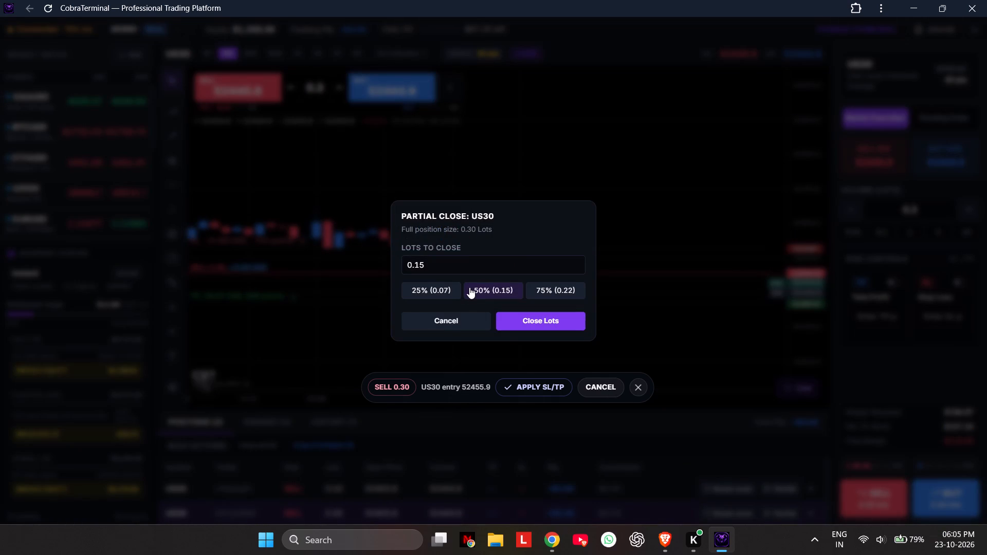
{"action": "left_click", "coordinate": [482, 288]}
{"action": "left_click", "coordinate": [530, 319]}
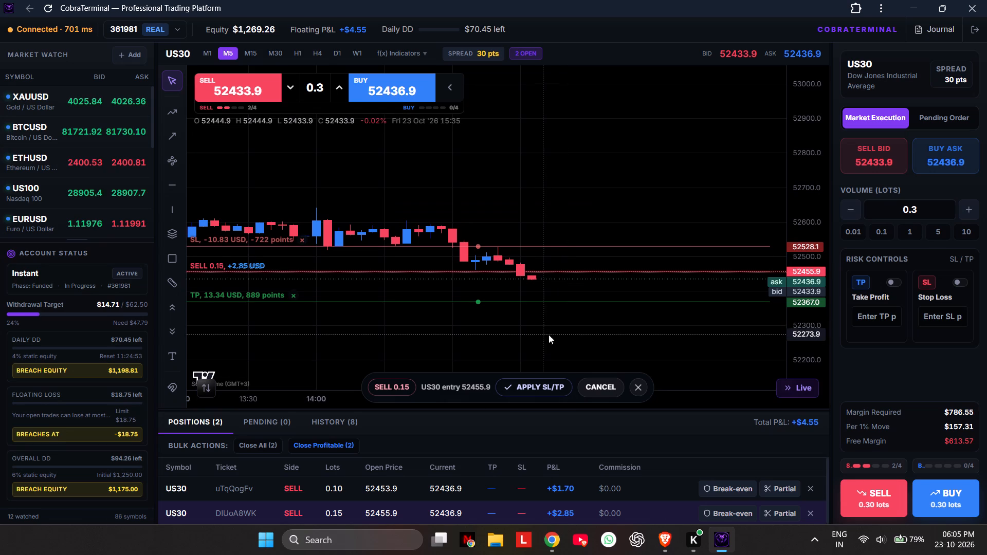
Move the 0.15-lot US30 sell position's take-profit to 52305.6 and stop-loss to 52515.1, and apply both levels.
{"action": "left_click_drag", "start_coordinate": [564, 303], "coordinate": [544, 301]}
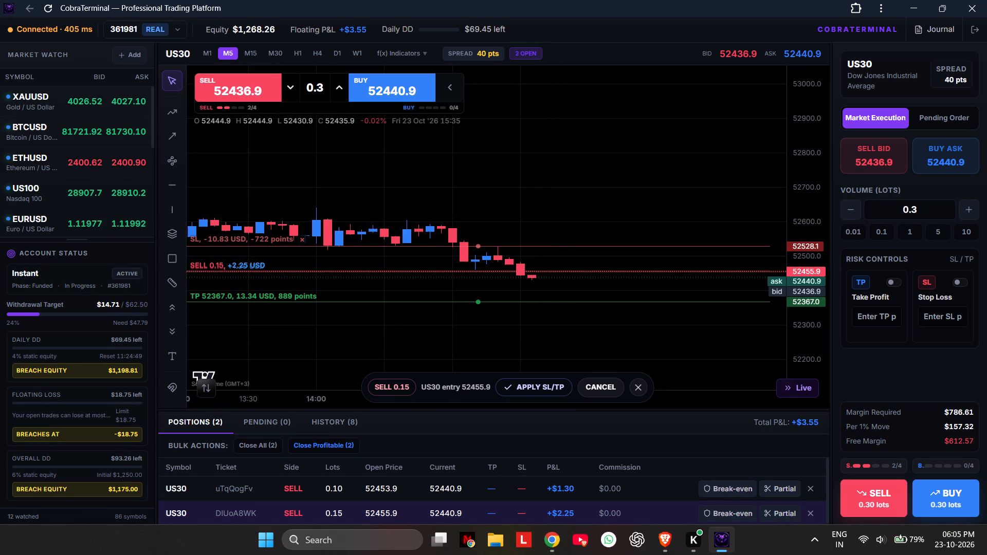
{"action": "left_click_drag", "start_coordinate": [544, 301], "coordinate": [532, 299]}
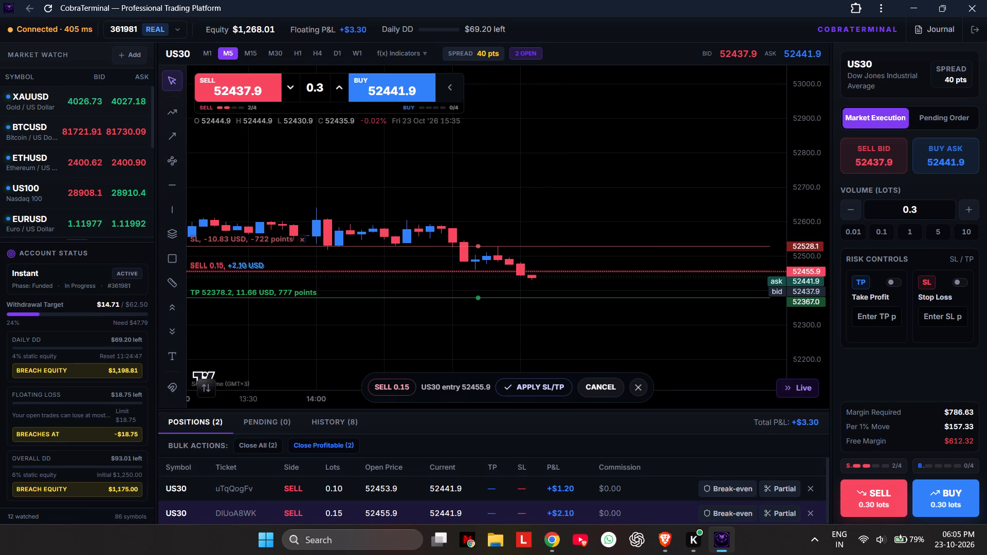
{"action": "left_click_drag", "start_coordinate": [532, 299], "coordinate": [537, 310]}
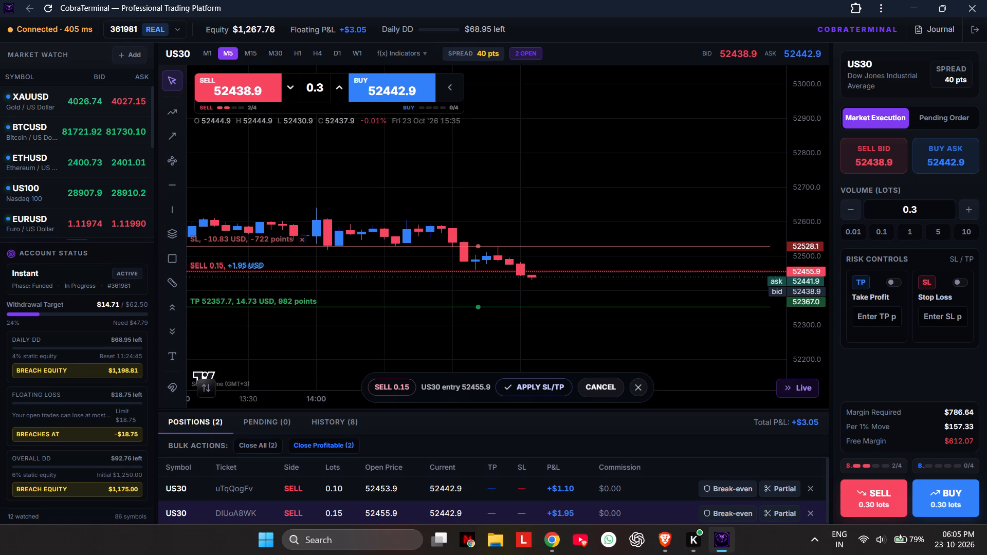
{"action": "left_click_drag", "start_coordinate": [537, 310], "coordinate": [550, 320]}
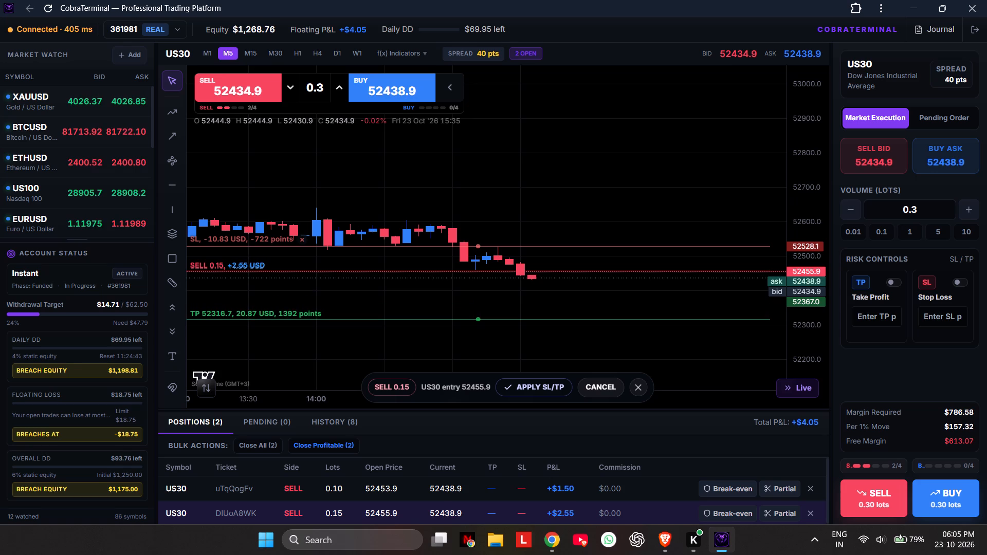
{"action": "left_click_drag", "start_coordinate": [550, 320], "coordinate": [555, 324]}
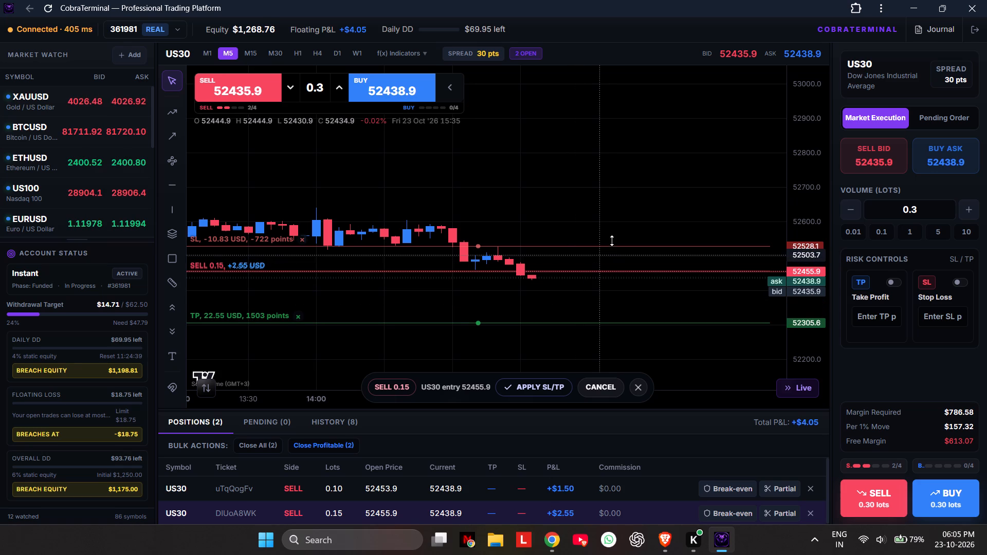
{"action": "left_click_drag", "start_coordinate": [611, 240], "coordinate": [601, 245]}
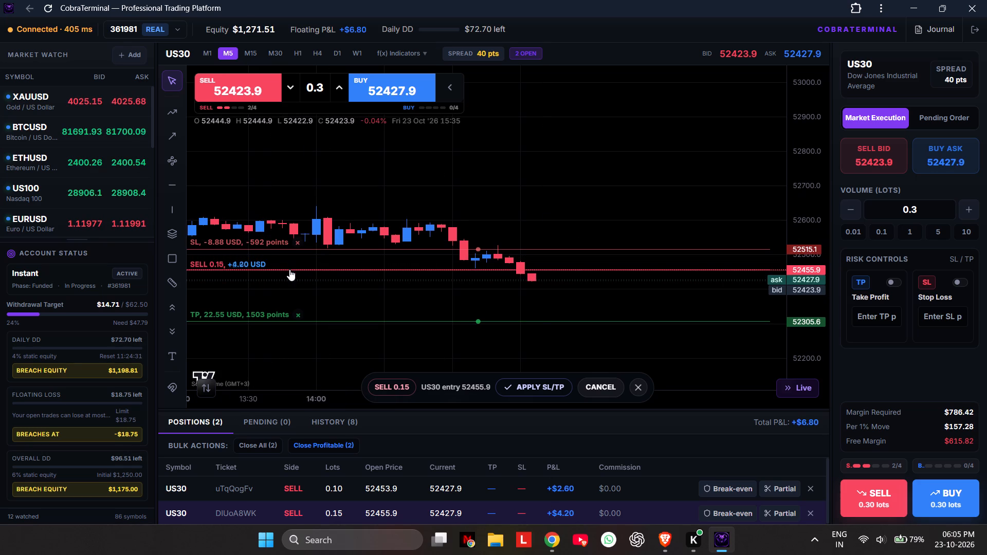
{"action": "left_click", "coordinate": [549, 392]}
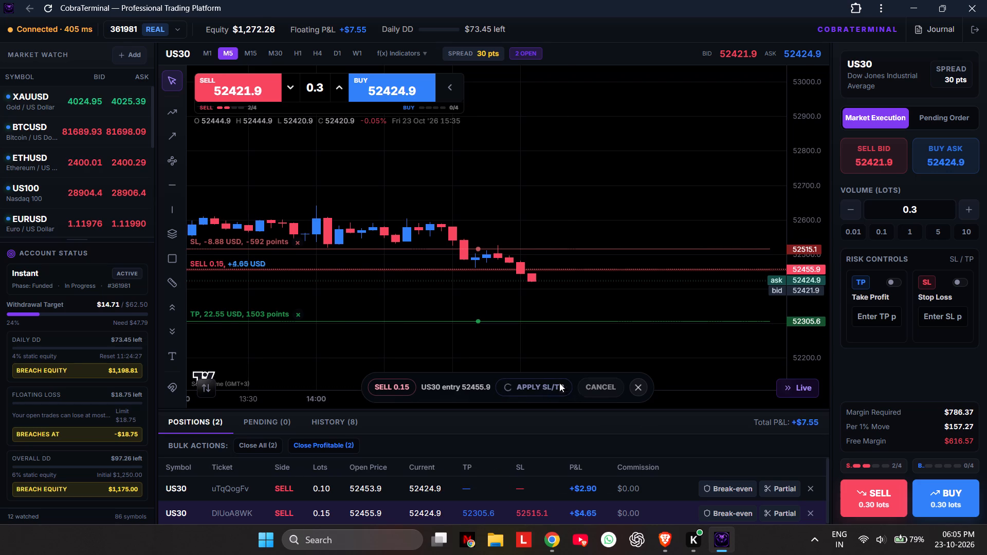
Add a stop-loss at 52514.1 and a take-profit at 52304.8 to the 0.10-lot US30 sell position and apply them.
{"action": "left_click", "coordinate": [487, 478]}
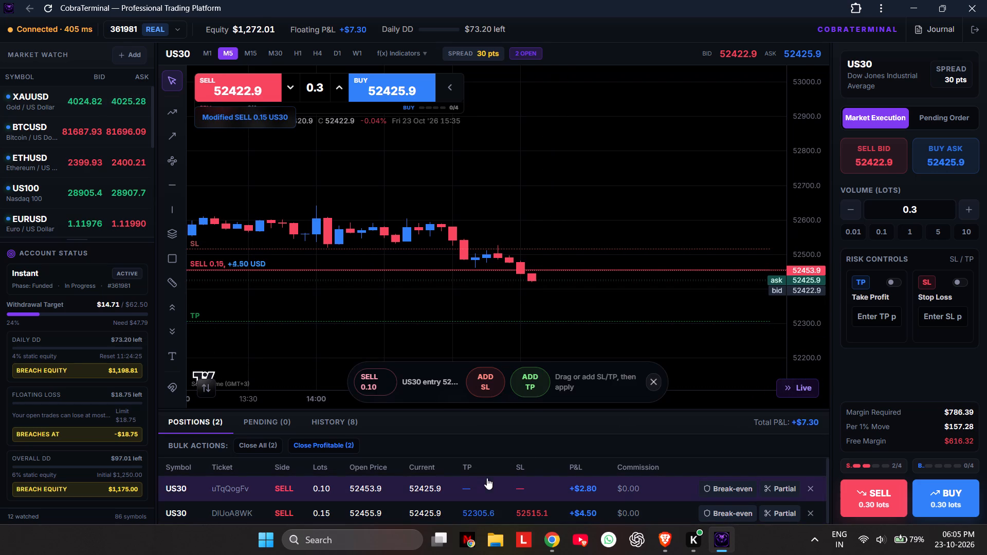
{"action": "left_click", "coordinate": [494, 387]}
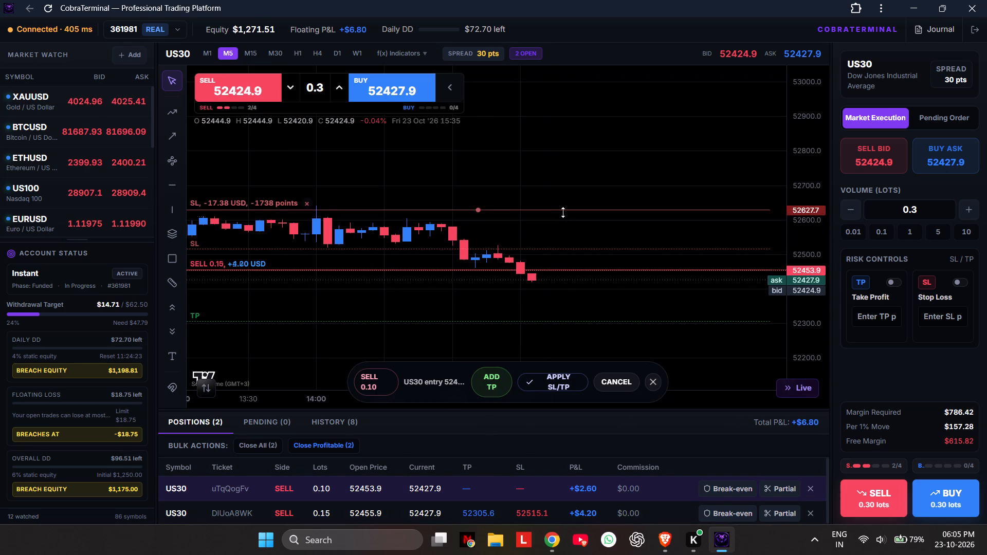
{"action": "left_click_drag", "start_coordinate": [560, 206], "coordinate": [582, 231]}
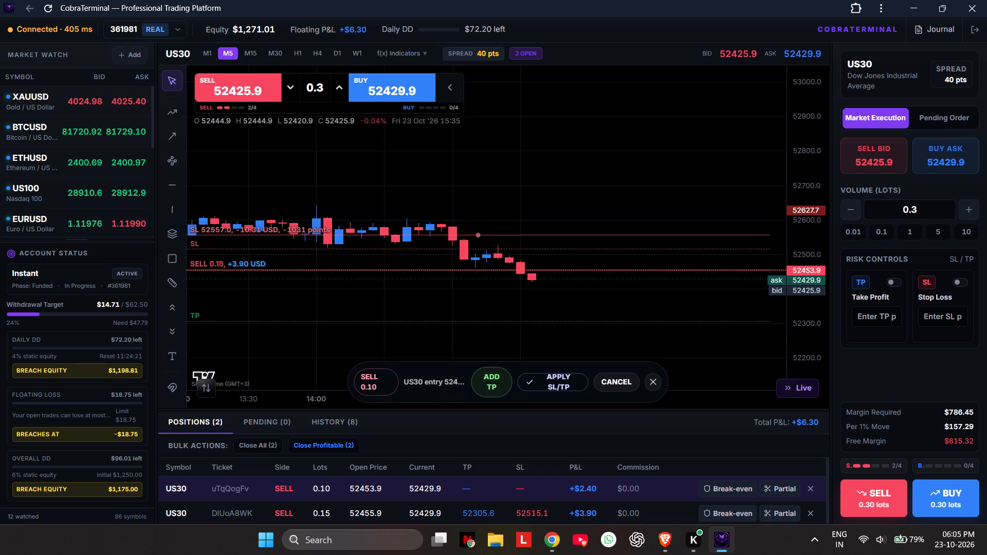
{"action": "left_click_drag", "start_coordinate": [582, 231], "coordinate": [602, 245]}
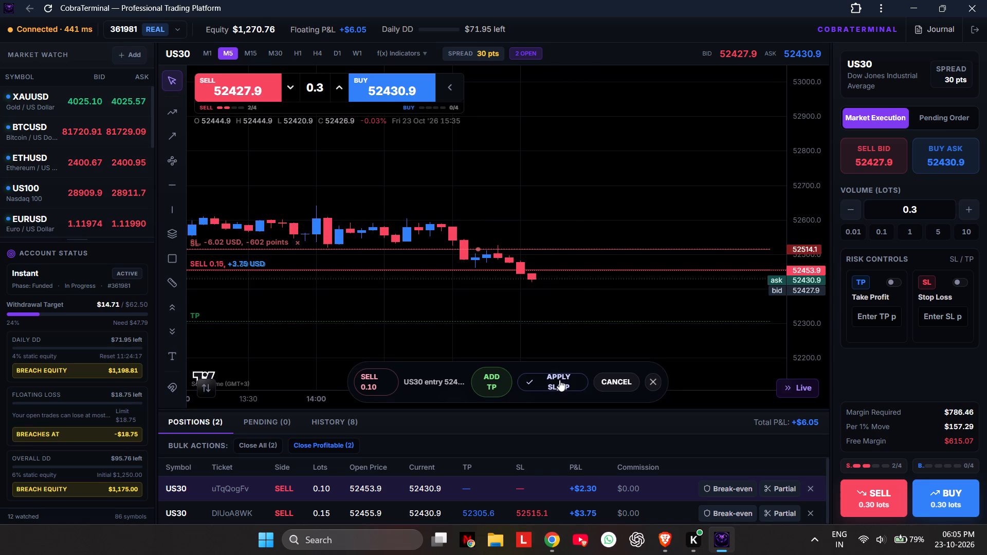
{"action": "left_click", "coordinate": [486, 382]}
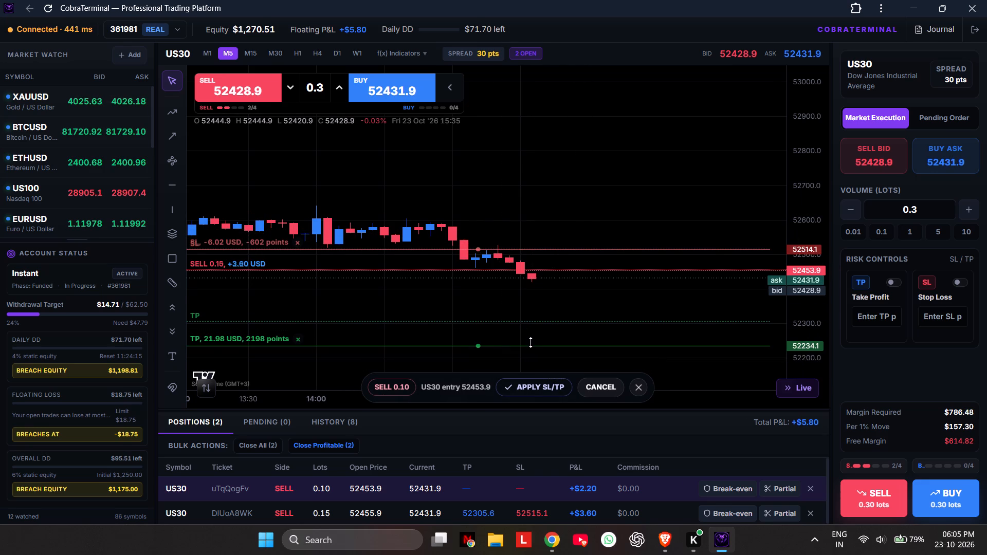
{"action": "left_click_drag", "start_coordinate": [534, 342], "coordinate": [507, 318]}
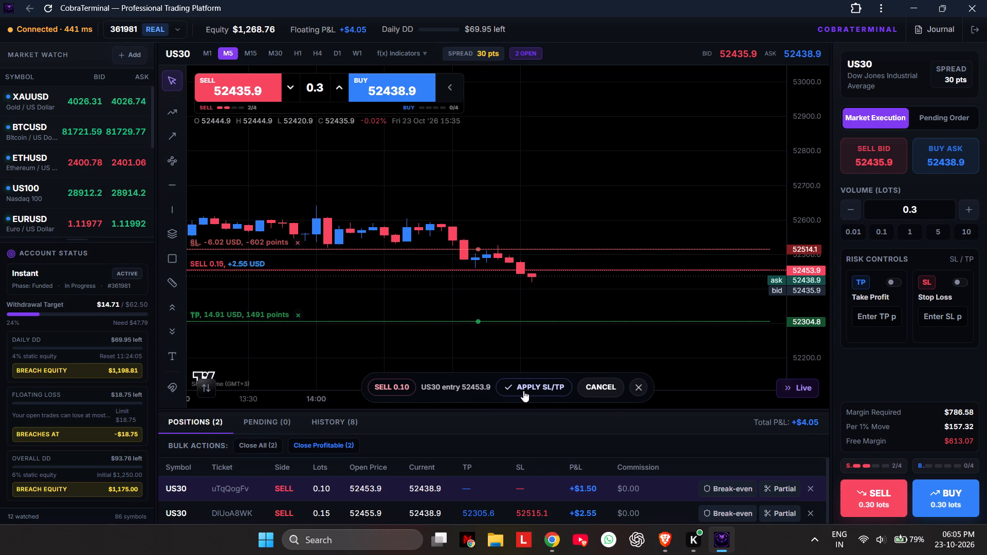
{"action": "left_click", "coordinate": [544, 391]}
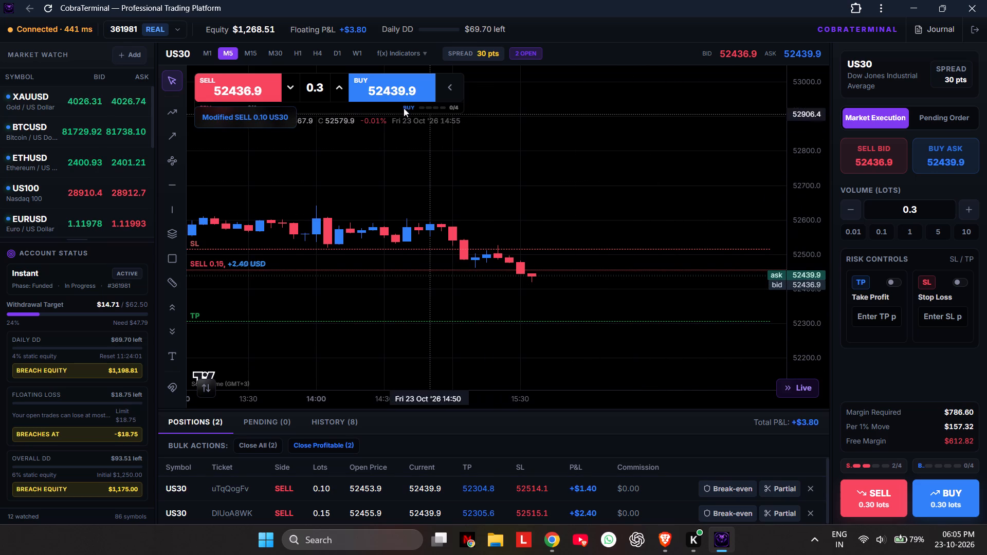
Switch the US30 chart to the M1 timeframe.
{"action": "left_click", "coordinate": [205, 49]}
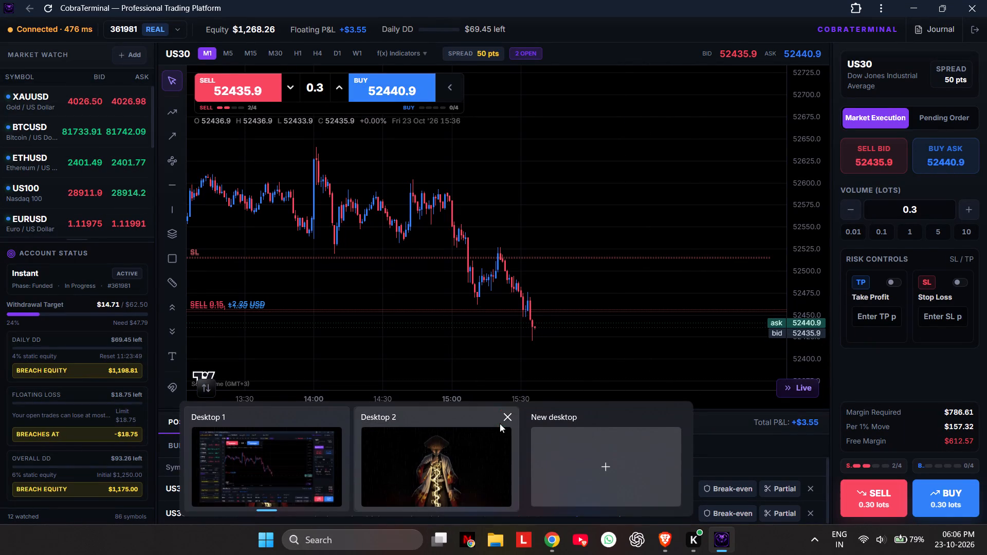
Close the virtual desktop named Desktop 2.
{"action": "left_click", "coordinate": [506, 416]}
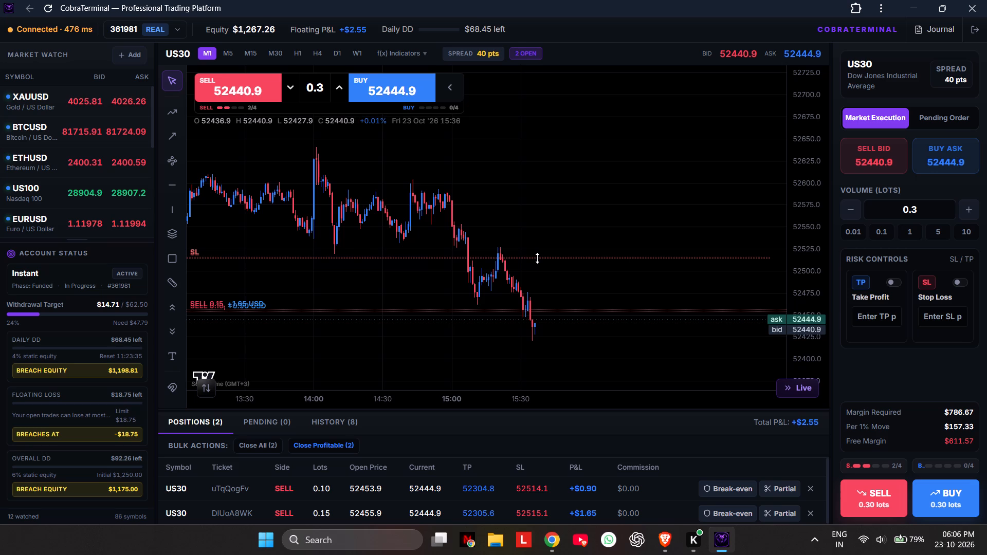
Examine the stop-loss and entry levels of both US30 sell positions against the M1 price action.
{"action": "left_click", "coordinate": [537, 258]}
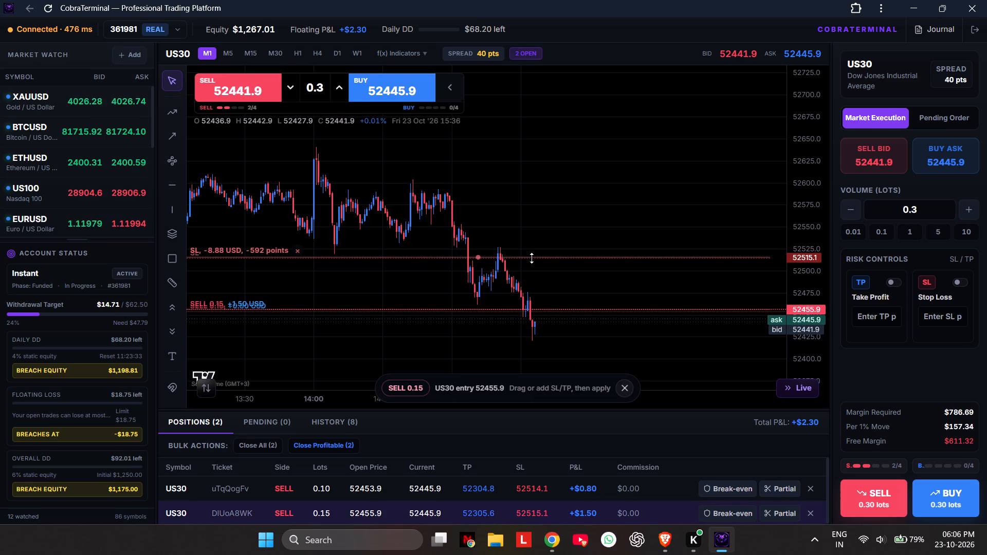
{"action": "left_click", "coordinate": [525, 258]}
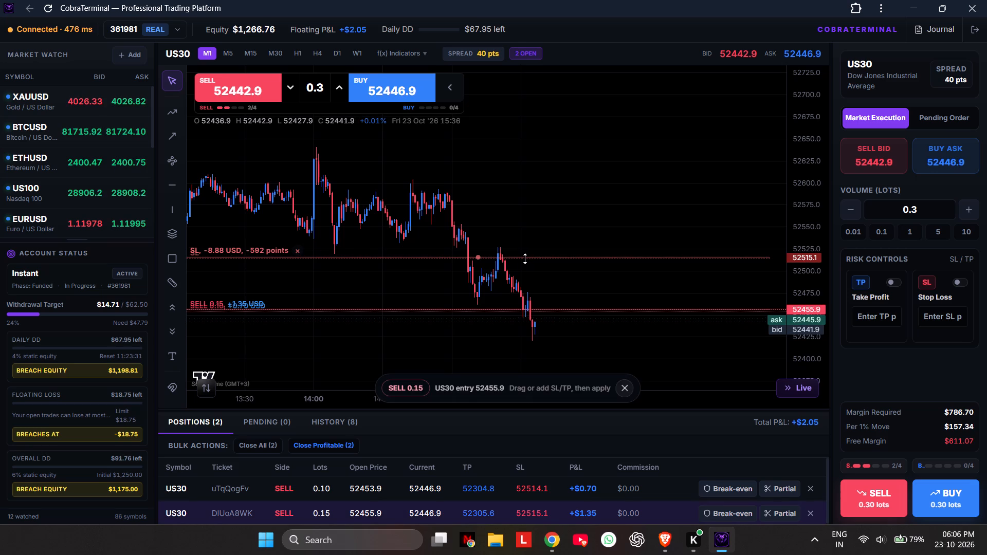
{"action": "left_click", "coordinate": [525, 258]}
{"action": "left_click", "coordinate": [525, 258]}
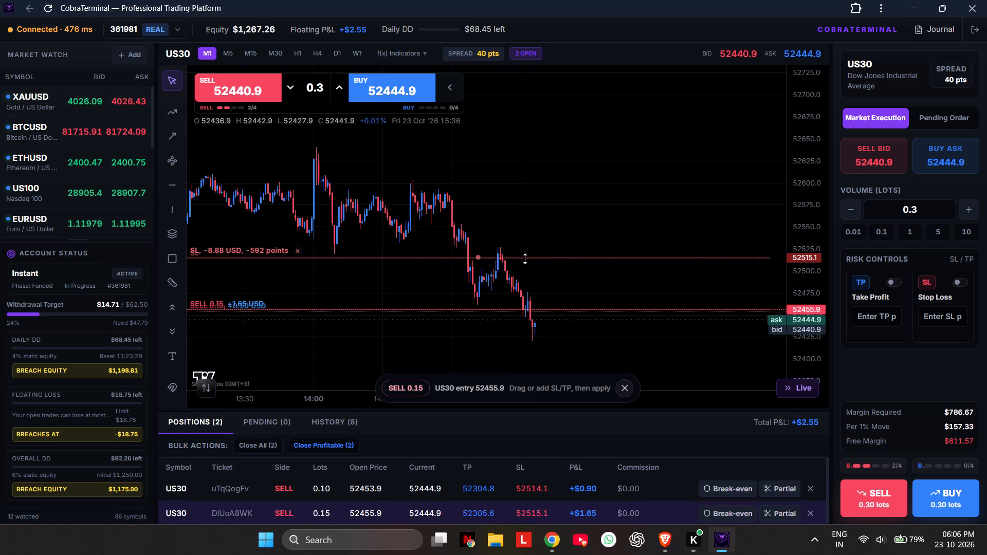
{"action": "left_click", "coordinate": [484, 485]}
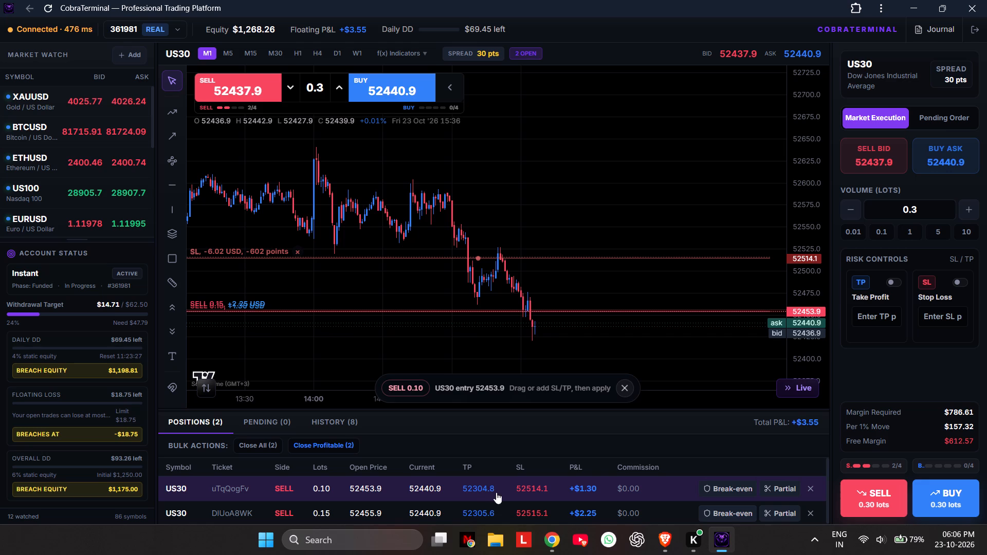
{"action": "left_click", "coordinate": [503, 509]}
{"action": "left_click", "coordinate": [602, 192]}
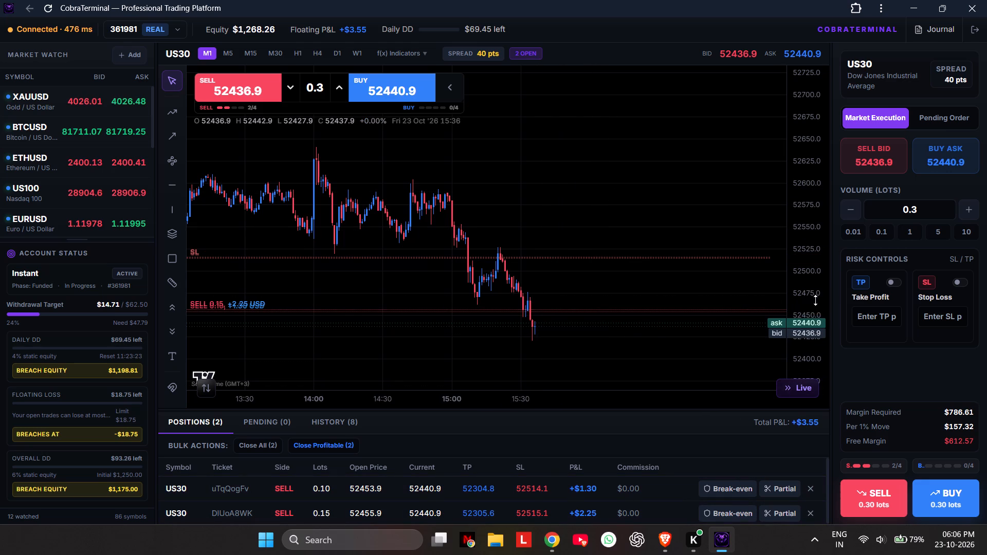
{"action": "scroll", "coordinate": [815, 300], "scroll_direction": "down", "scroll_amount": 4}
{"action": "scroll", "coordinate": [636, 300], "scroll_direction": "up", "scroll_amount": 5}
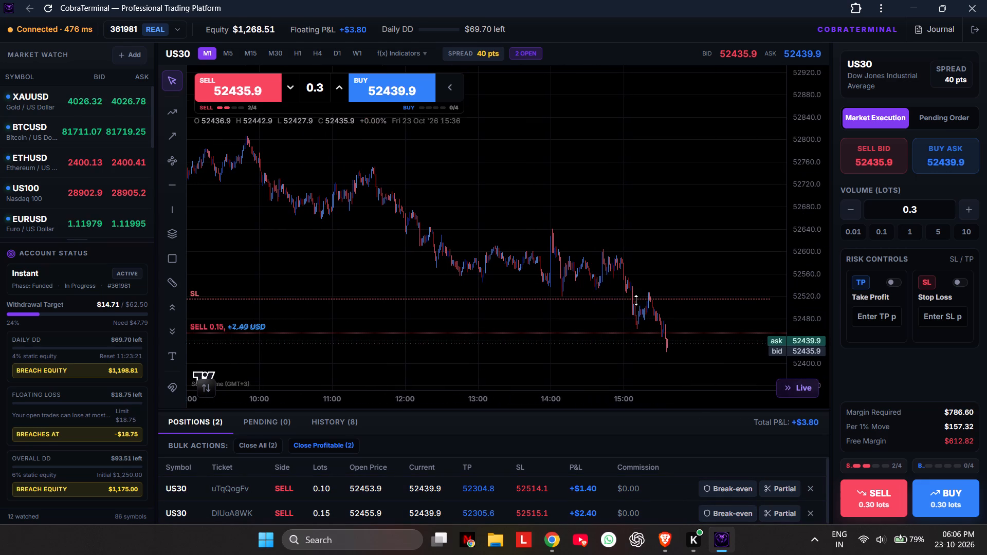
{"action": "scroll", "coordinate": [646, 299], "scroll_direction": "up", "scroll_amount": 3}
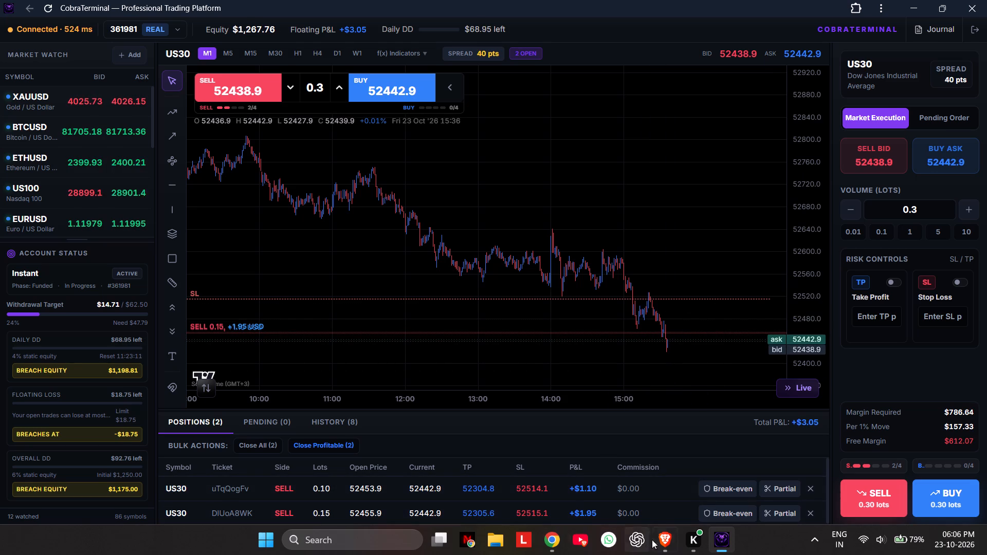
Switch to the TradingView US30 chart in Chrome and move the short-position drawing to an entry of about 52,452.89.
{"action": "left_click", "coordinate": [552, 540]}
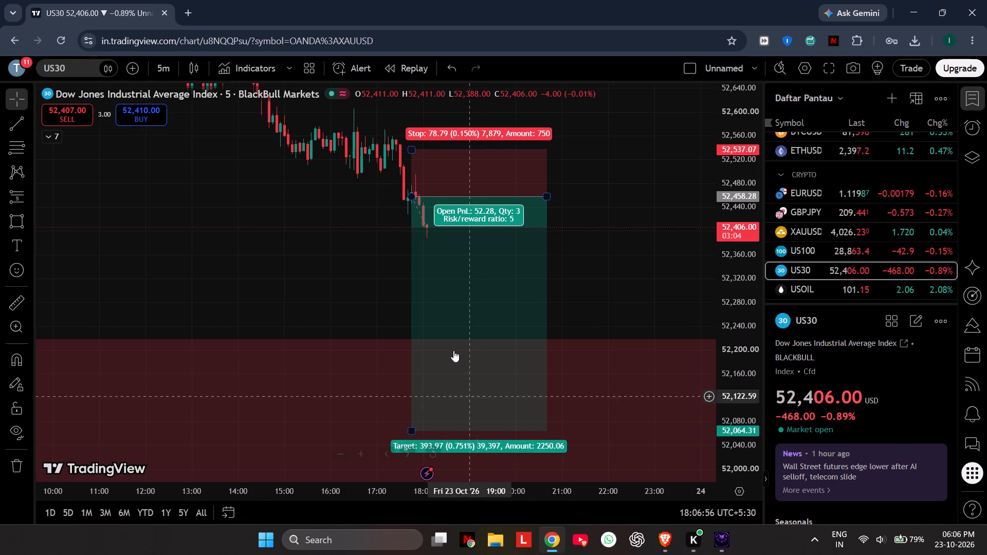
{"action": "left_click", "coordinate": [486, 197]}
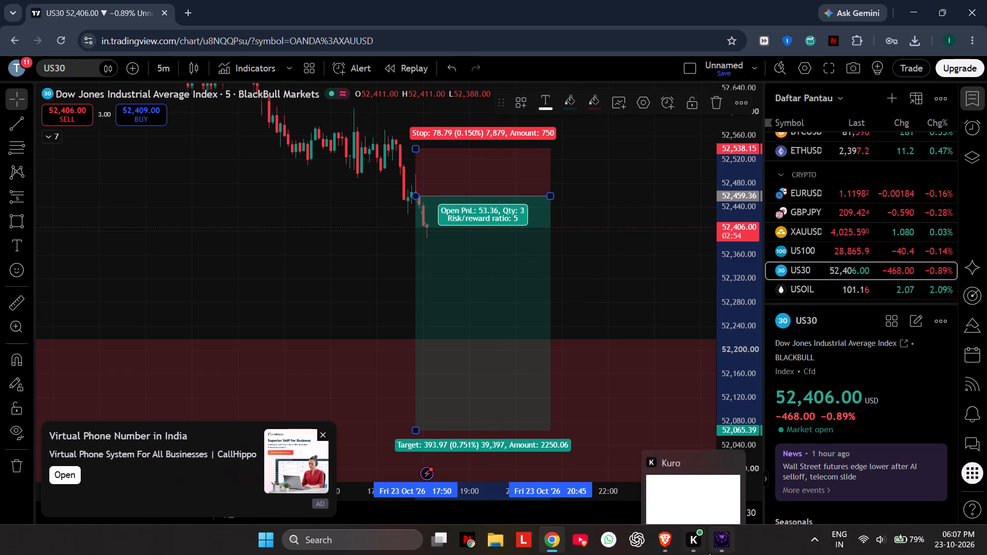
{"action": "left_click", "coordinate": [722, 538]}
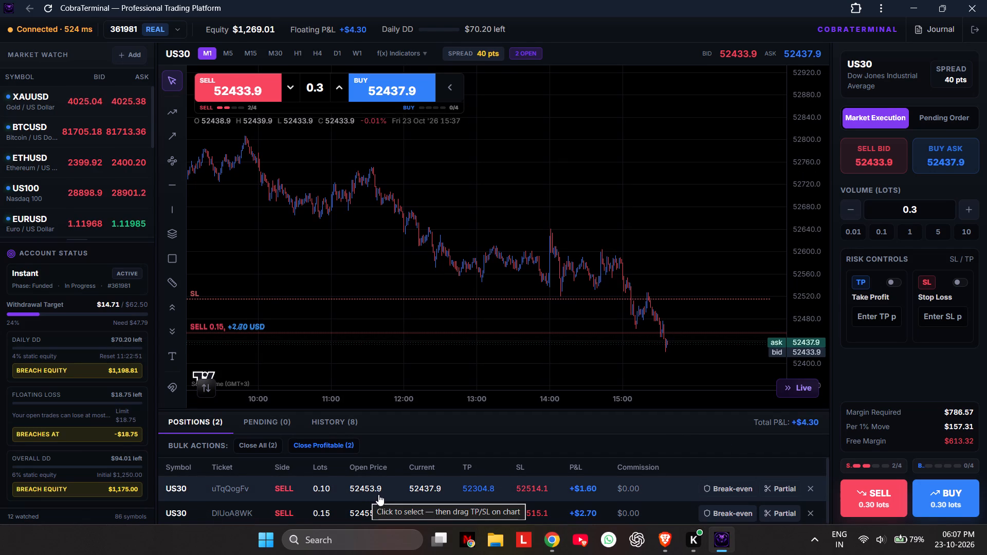
{"action": "left_click", "coordinate": [552, 541]}
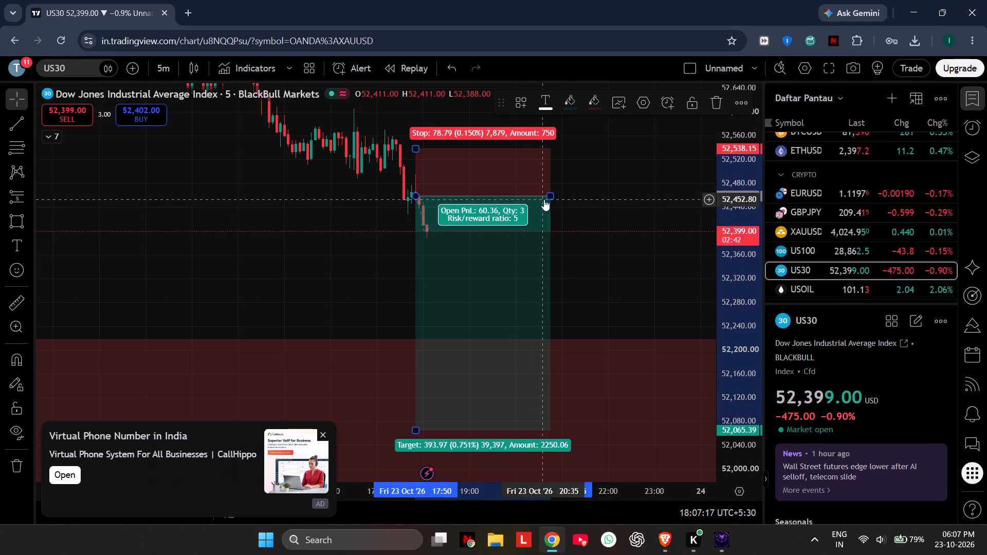
{"action": "left_click", "coordinate": [525, 197]}
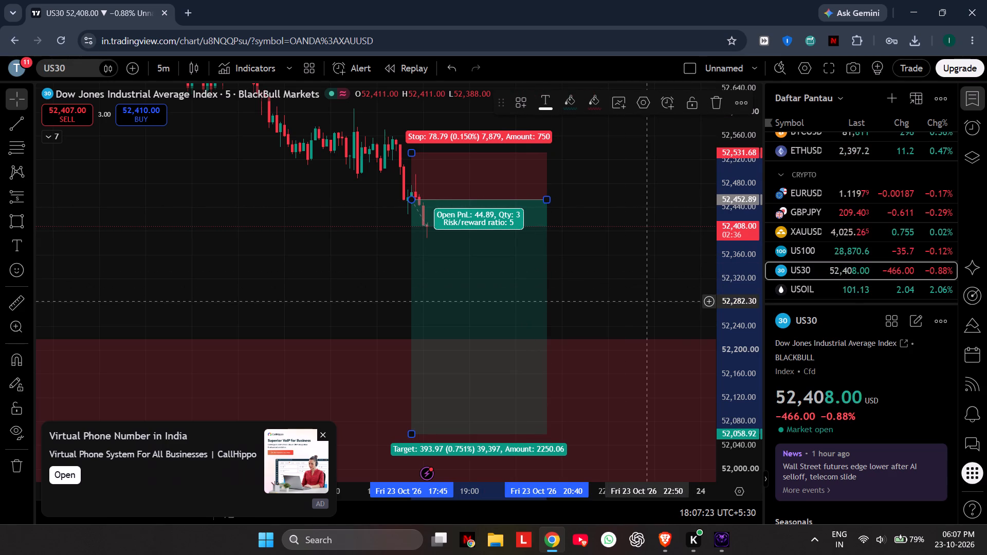
Raise the target of the US30 short-position drawing to about 52,282.30.
{"action": "left_click_drag", "start_coordinate": [411, 430], "coordinate": [425, 398]}
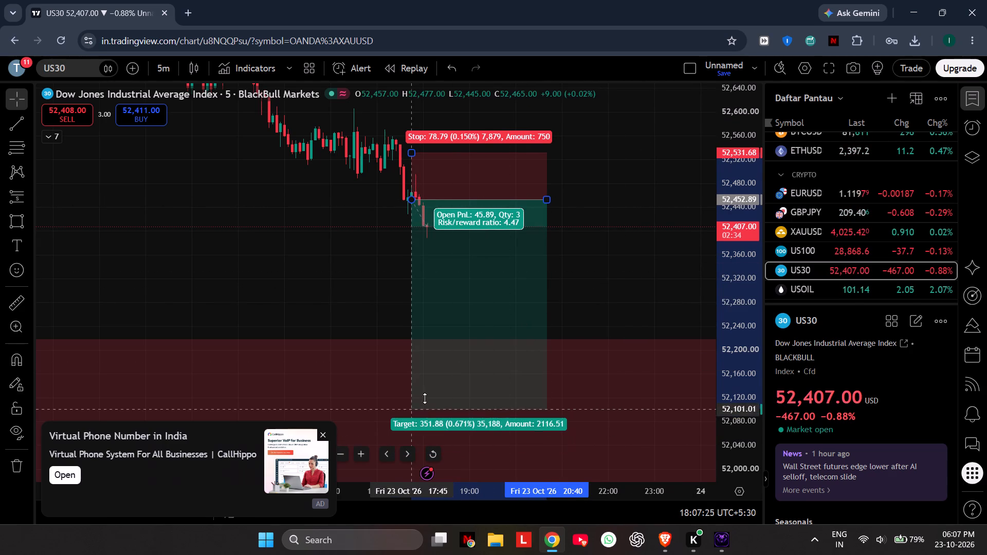
{"action": "left_click_drag", "start_coordinate": [425, 398], "coordinate": [435, 388]}
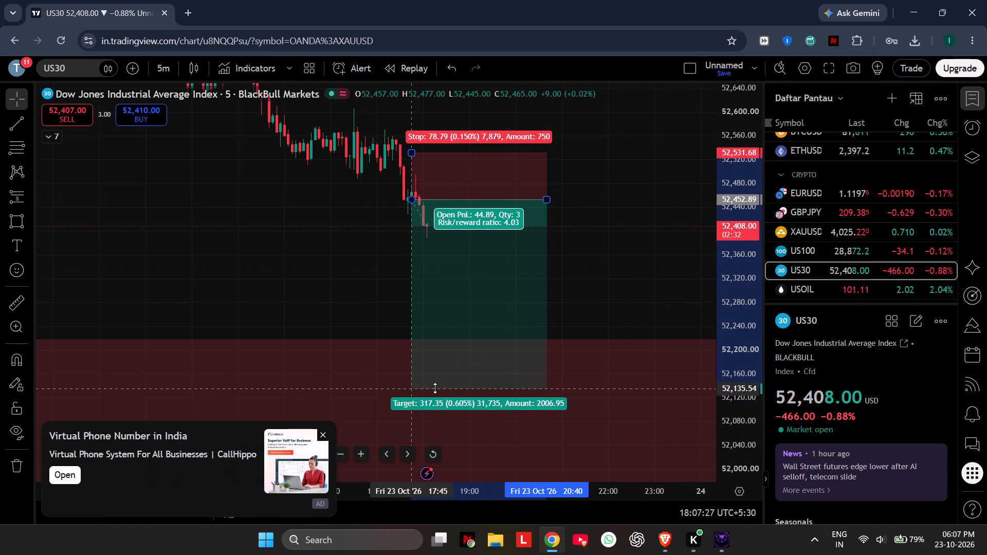
{"action": "left_click_drag", "start_coordinate": [435, 388], "coordinate": [465, 301]}
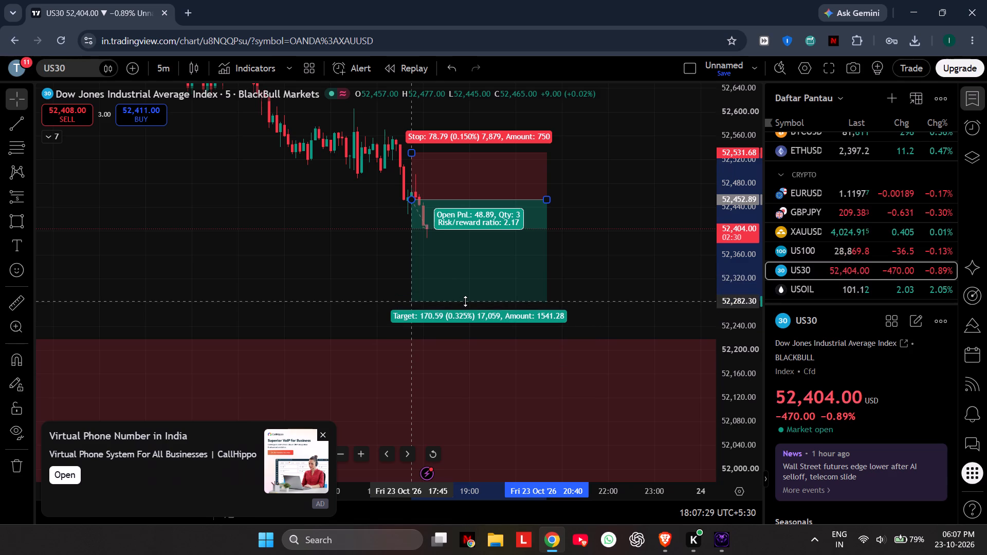
{"action": "left_click_drag", "start_coordinate": [465, 301], "coordinate": [466, 301]}
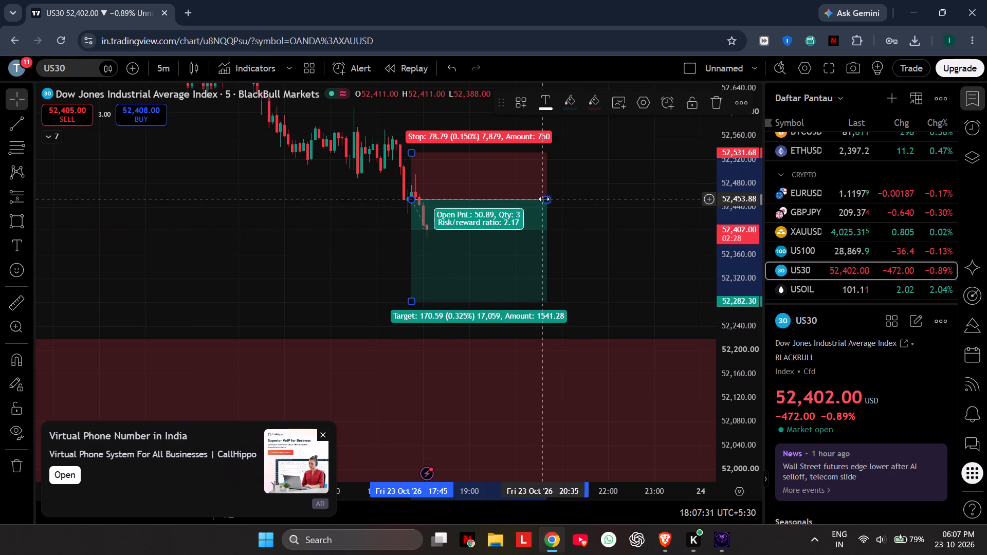
Shorten the US30 short-position drawing so that it ends at 20:00 on 23 October.
{"action": "left_click_drag", "start_coordinate": [549, 199], "coordinate": [515, 198]}
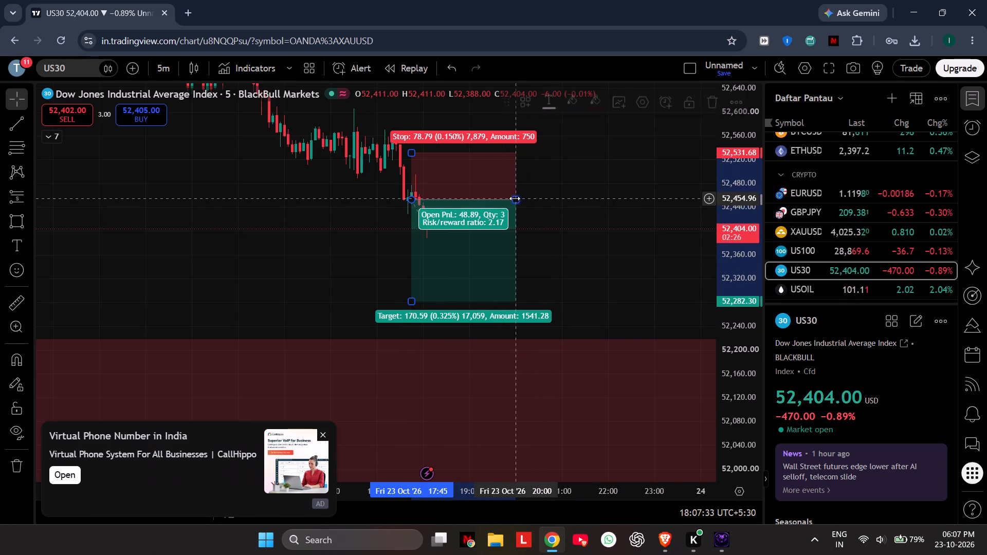
Check the two open US30 sell positions in CobraTerminal against the TradingView chart in Chrome, ending on the TradingView chart.
{"action": "left_click", "coordinate": [727, 538]}
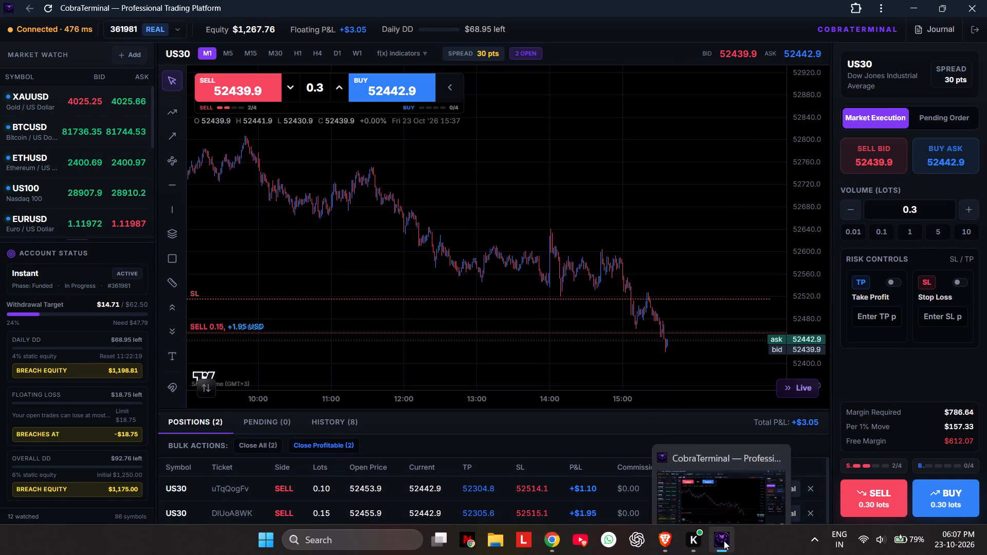
{"action": "left_click", "coordinate": [558, 539]}
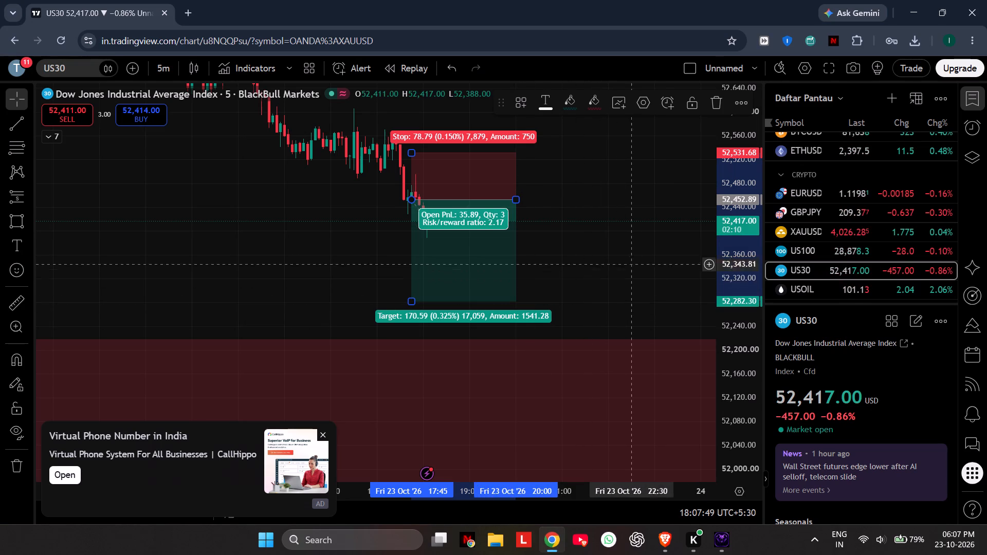
{"action": "left_click", "coordinate": [665, 294]}
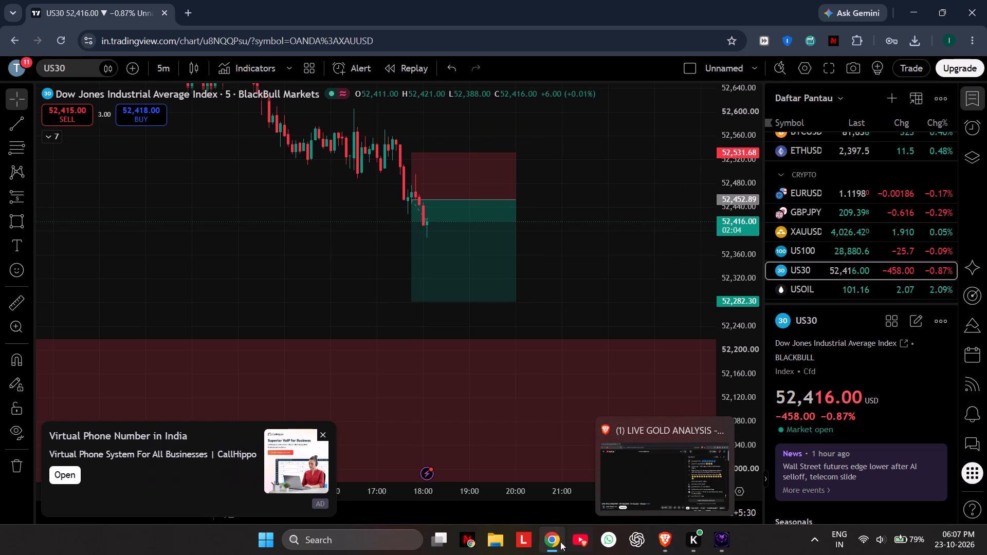
{"action": "left_click", "coordinate": [712, 542]}
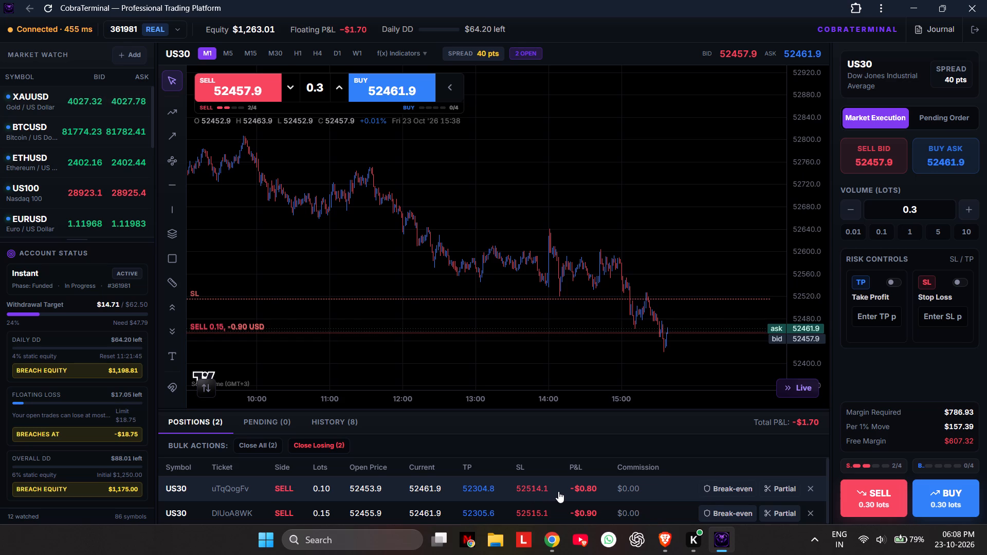
{"action": "left_click", "coordinate": [548, 531]}
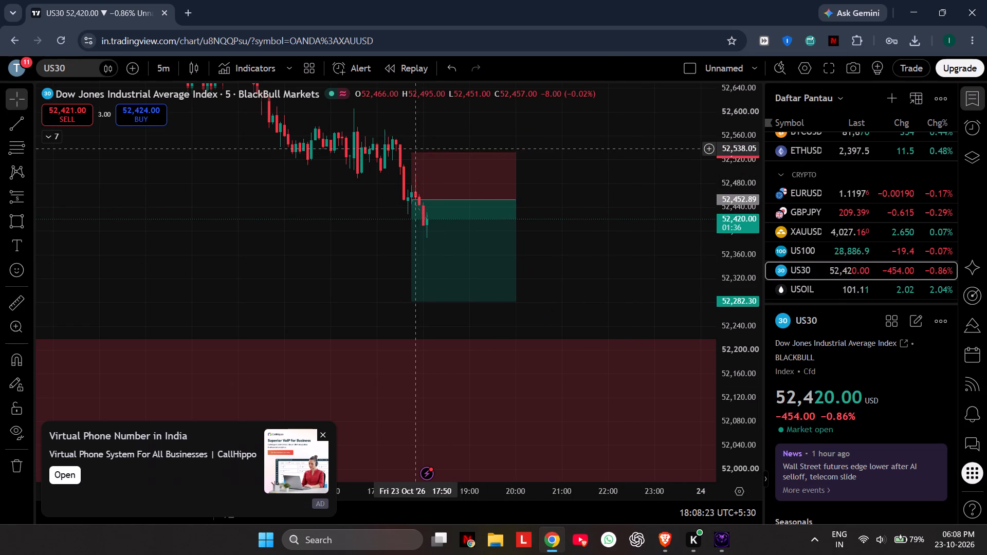
Lower the stop of the US30 short-position drawing to about 52,488.41 and deselect the drawing.
{"action": "left_click_drag", "start_coordinate": [411, 153], "coordinate": [422, 170]}
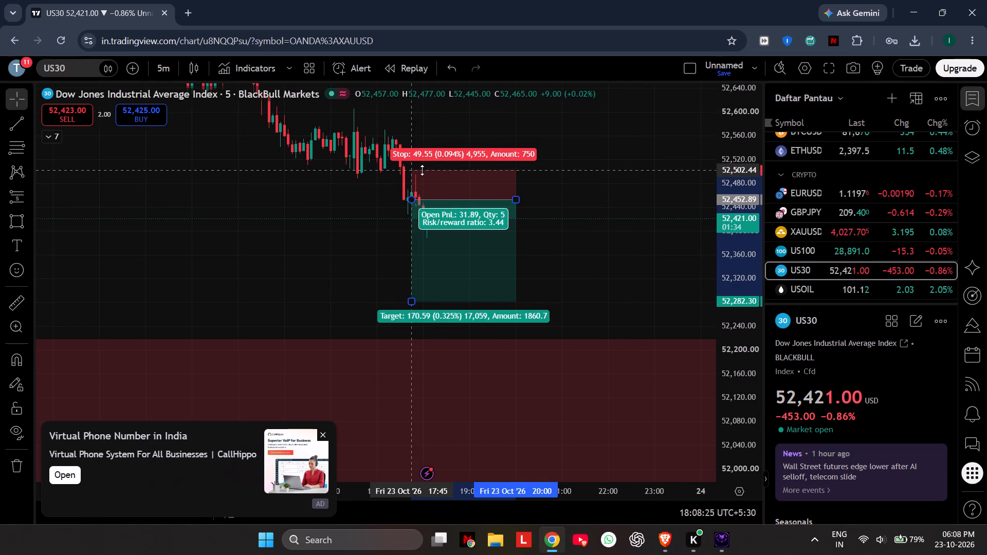
{"action": "left_click_drag", "start_coordinate": [422, 170], "coordinate": [419, 178]}
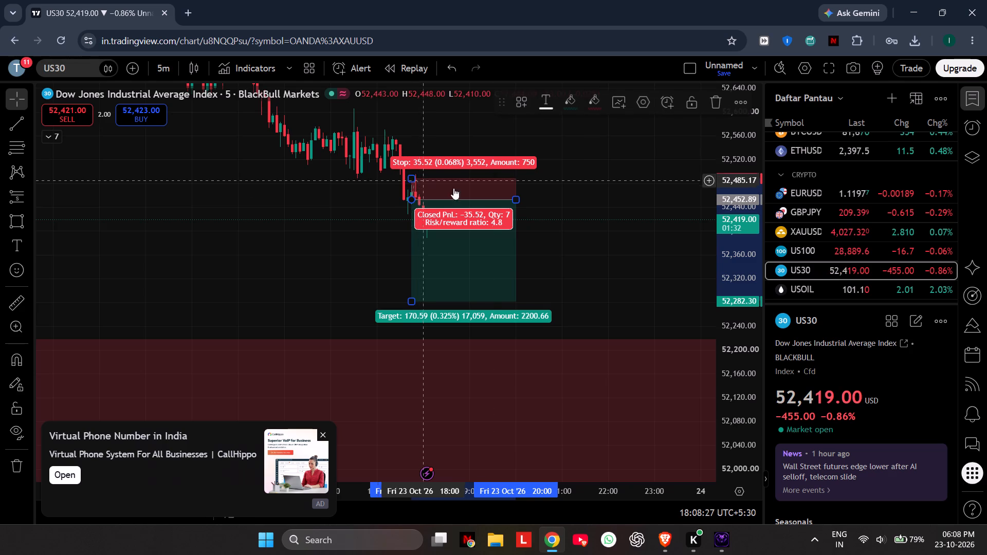
{"action": "left_click", "coordinate": [570, 195]}
Examine the 5-minute US30 price action around the short-position drawing and in the preceding sessions.
{"action": "left_click_drag", "start_coordinate": [575, 195], "coordinate": [611, 195]}
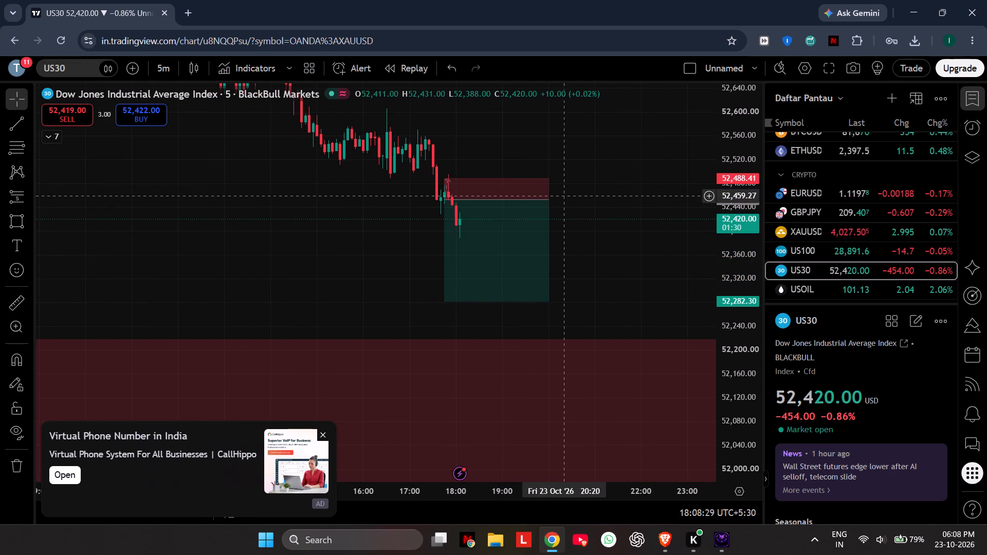
{"action": "scroll", "coordinate": [289, 212], "scroll_direction": "down", "scroll_amount": 7}
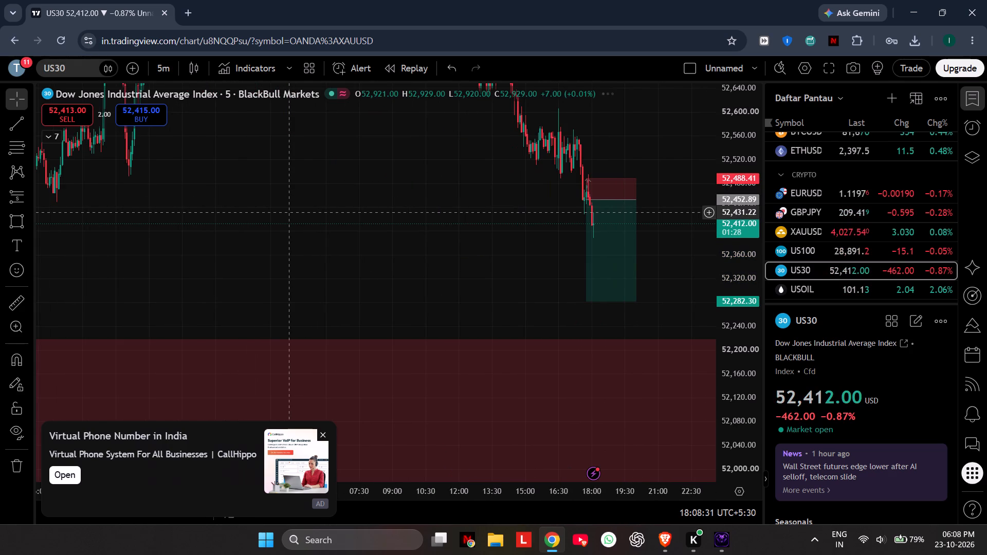
{"action": "scroll", "coordinate": [289, 212], "scroll_direction": "up", "scroll_amount": 1}
{"action": "scroll", "coordinate": [289, 212], "scroll_direction": "down", "scroll_amount": 8}
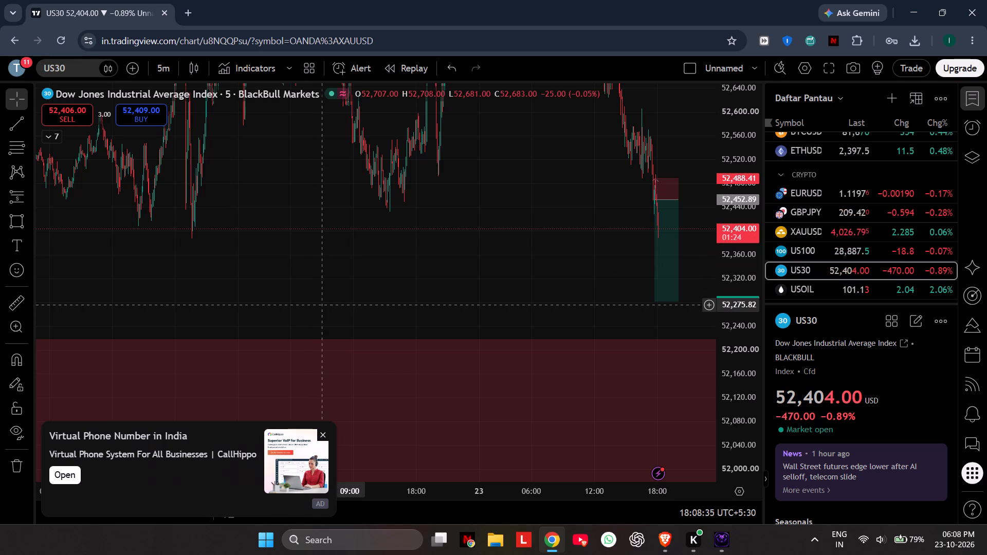
{"action": "scroll", "coordinate": [322, 302], "scroll_direction": "up", "scroll_amount": 8}
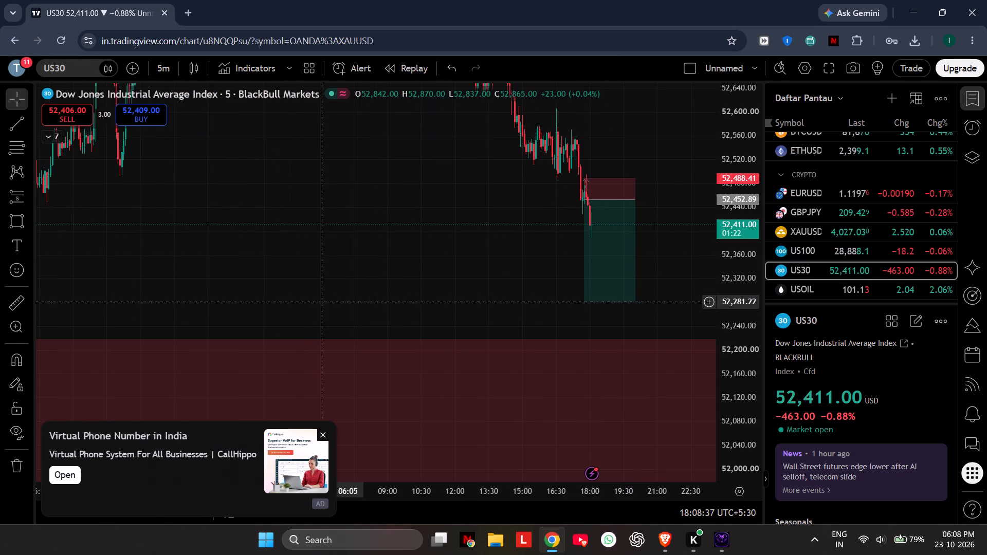
{"action": "scroll", "coordinate": [322, 302], "scroll_direction": "up", "scroll_amount": 8}
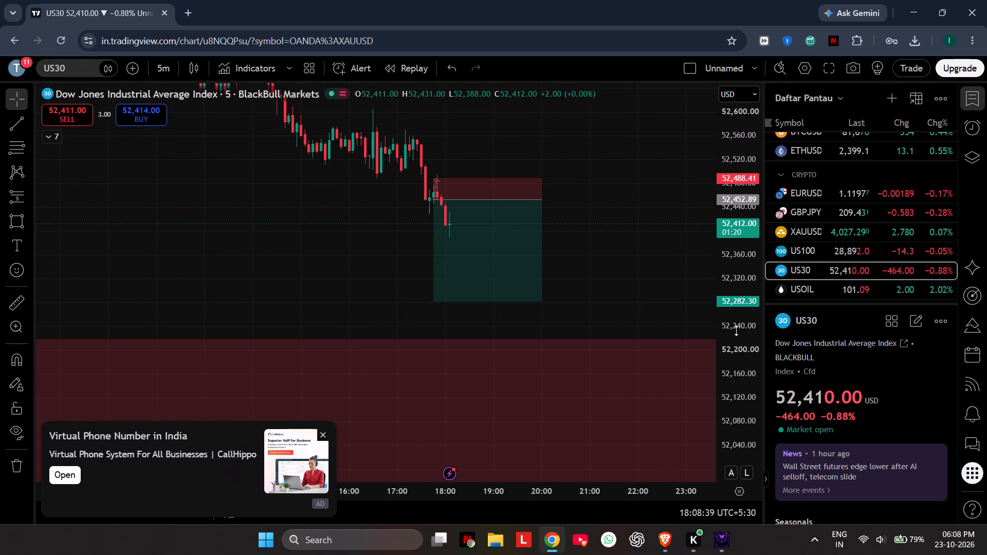
{"action": "scroll", "coordinate": [736, 330], "scroll_direction": "up", "scroll_amount": 4}
{"action": "scroll", "coordinate": [645, 301], "scroll_direction": "up", "scroll_amount": 3}
{"action": "scroll", "coordinate": [645, 301], "scroll_direction": "down", "scroll_amount": 1}
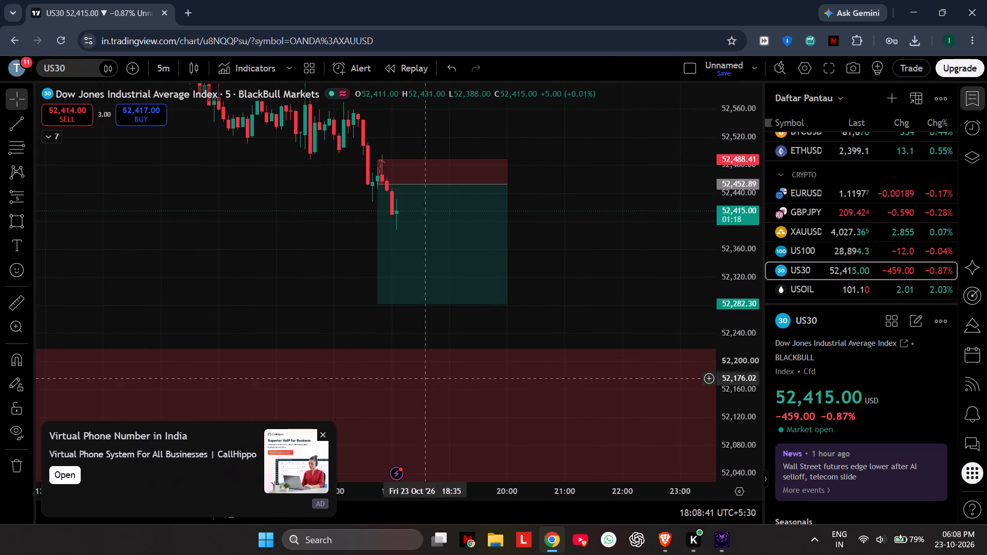
Close the advertisement covering the lower part of the US30 chart.
{"action": "left_click", "coordinate": [323, 432]}
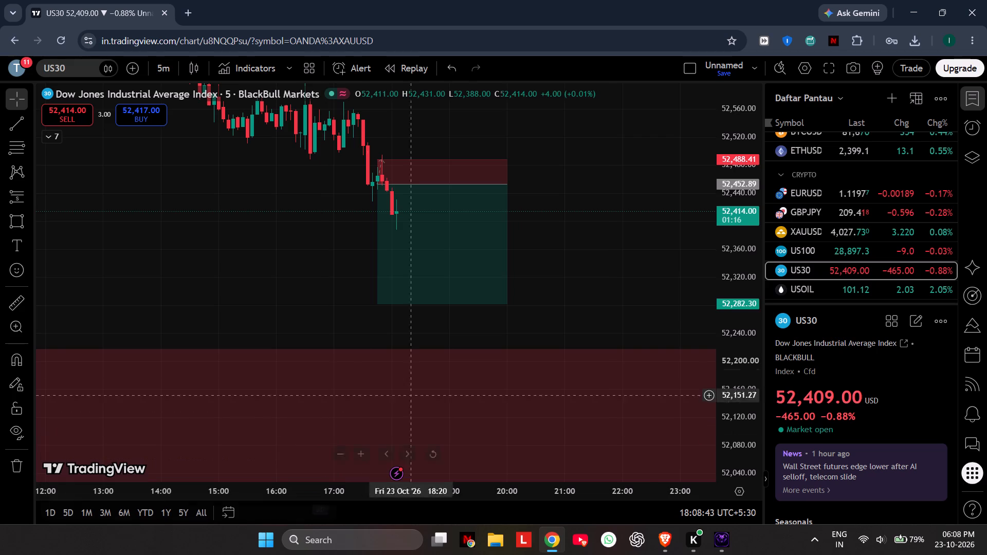
{"action": "left_click", "coordinate": [620, 243]}
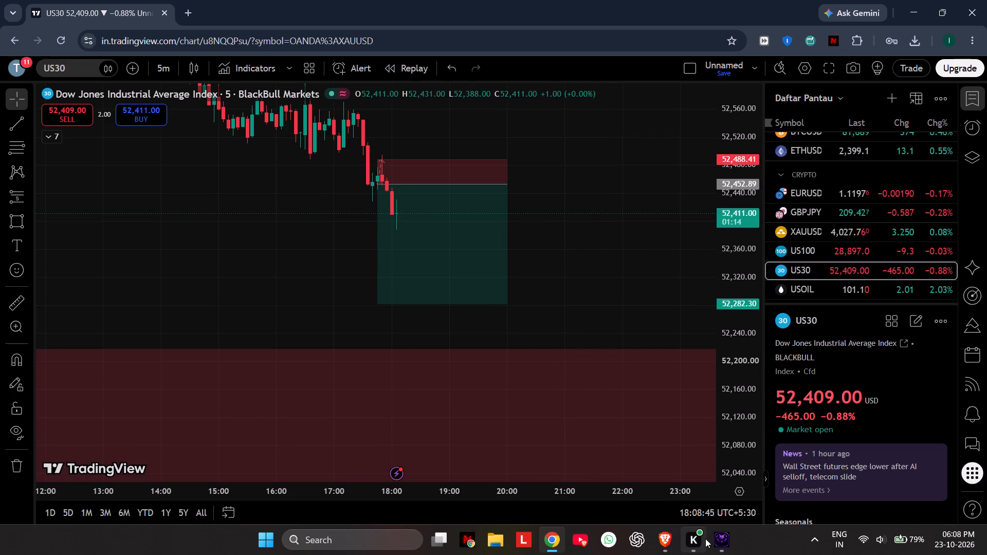
Check the live gold analysis stream in Brave and return to the TradingView US30 chart in Chrome.
{"action": "left_click", "coordinate": [669, 543]}
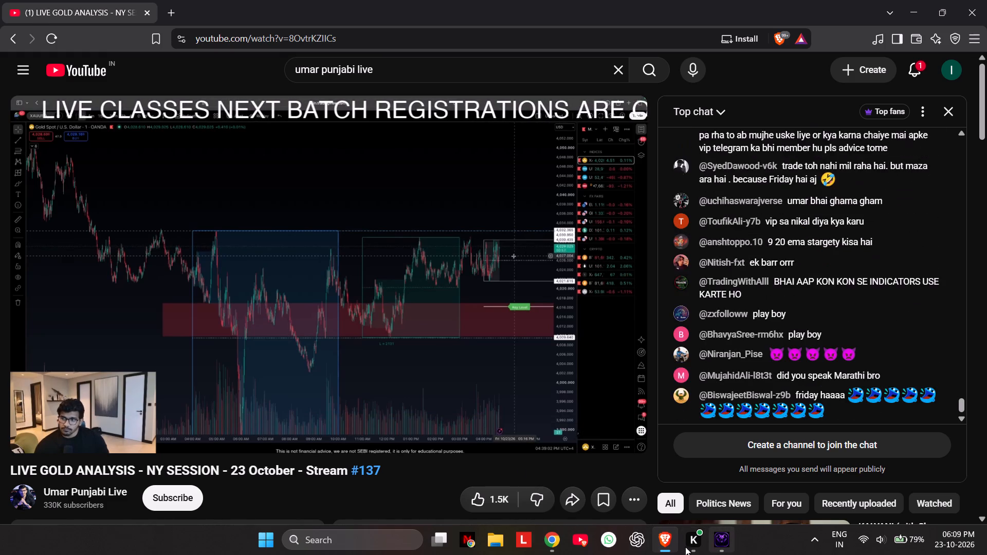
{"action": "left_click", "coordinate": [551, 545]}
Change the US30 chart to the 1-hour timeframe and reset the chart view.
{"action": "left_click_drag", "start_coordinate": [607, 262], "coordinate": [619, 267]}
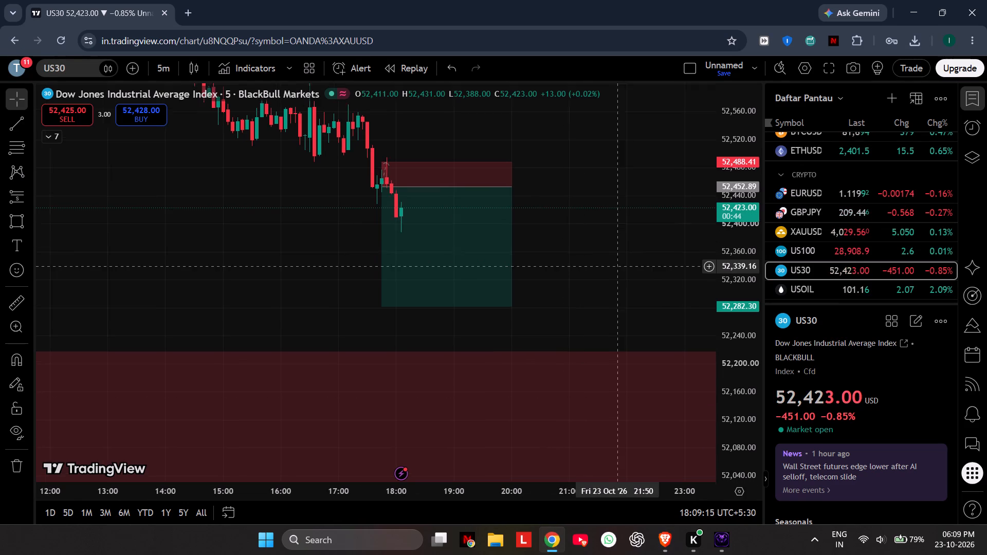
{"action": "left_click_drag", "start_coordinate": [619, 267], "coordinate": [643, 266]}
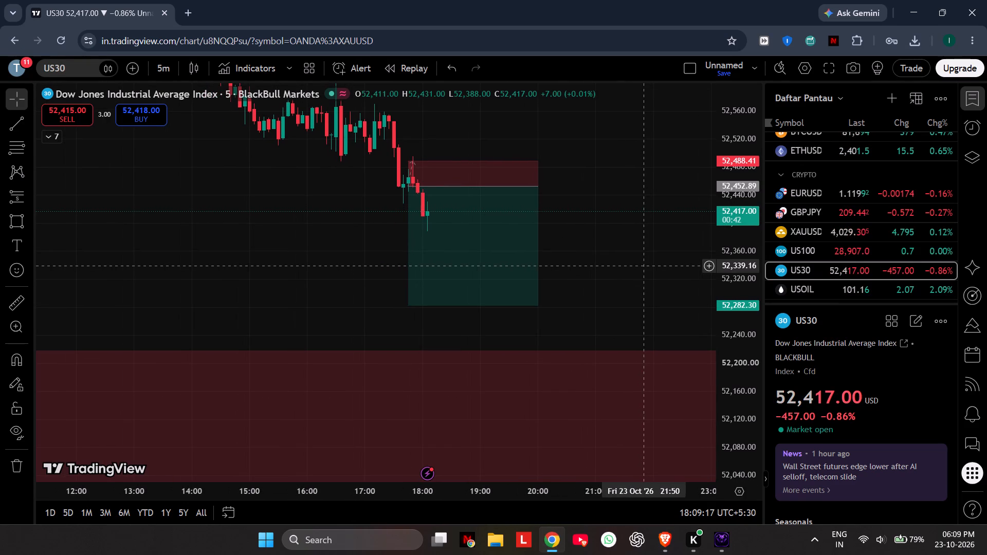
{"action": "left_click", "coordinate": [173, 67]}
{"action": "scroll", "coordinate": [191, 466], "scroll_direction": "down", "scroll_amount": 3}
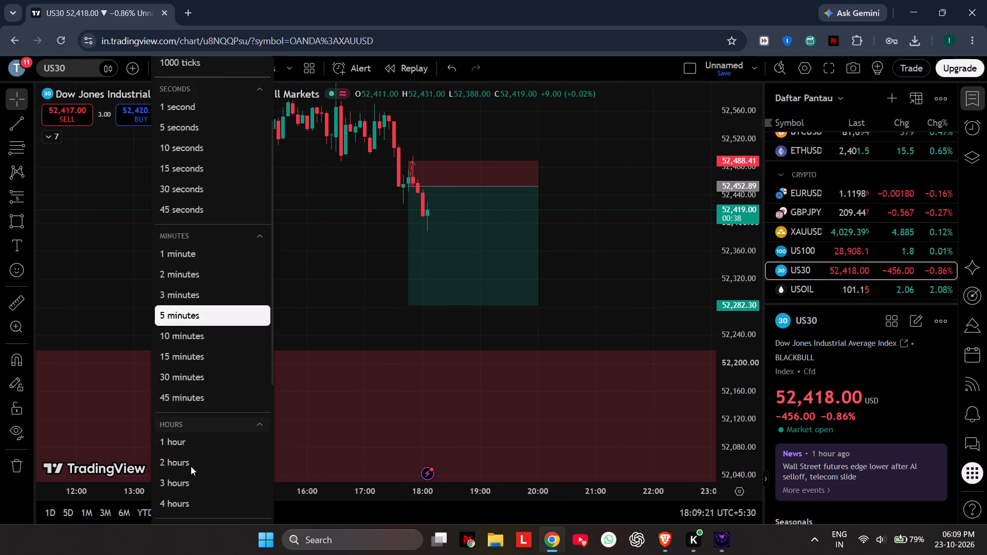
{"action": "left_click", "coordinate": [197, 355]}
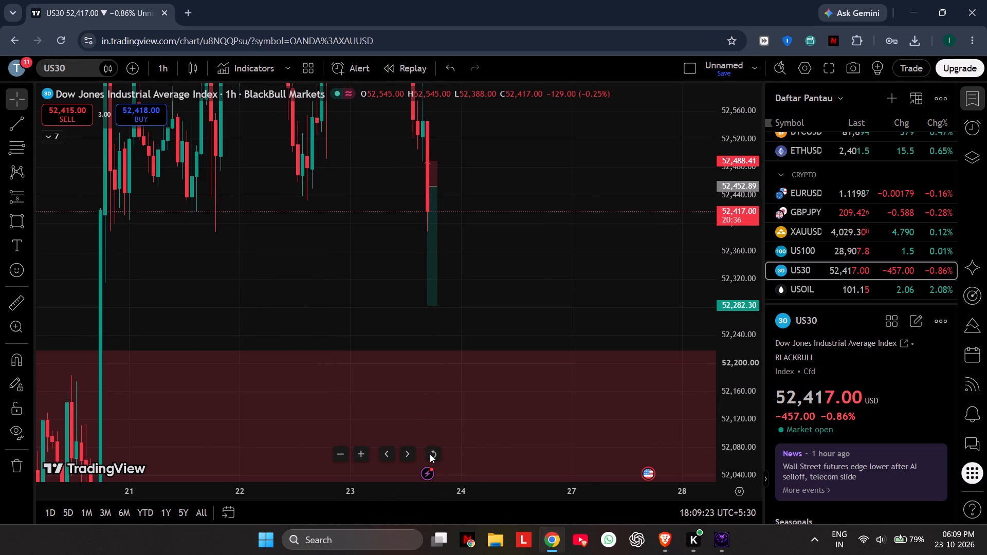
{"action": "left_click", "coordinate": [432, 455]}
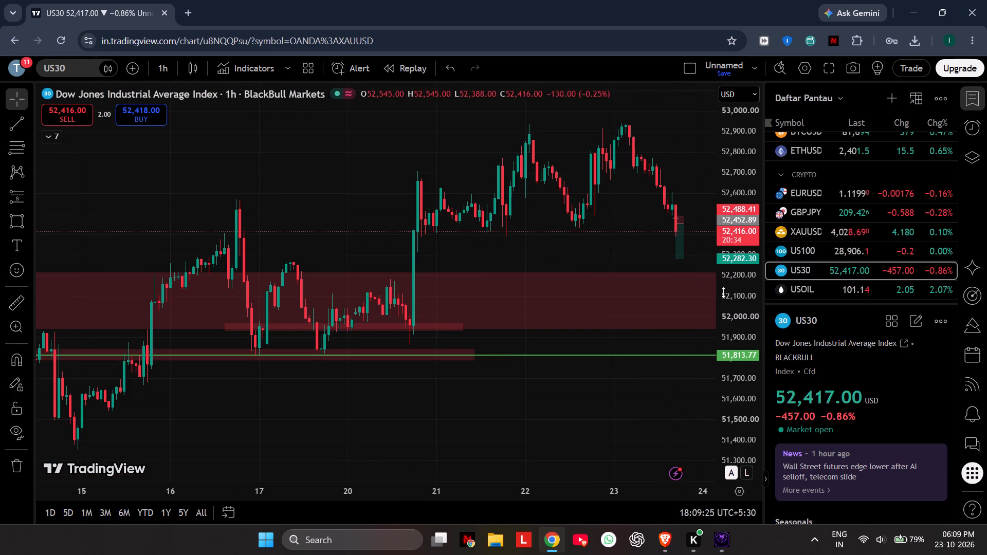
Examine the hourly US30 trend and the short-position target relative to the red zones and the green 51,813.77 line.
{"action": "scroll", "coordinate": [723, 292], "scroll_direction": "down", "scroll_amount": 5}
{"action": "left_click_drag", "start_coordinate": [668, 367], "coordinate": [648, 367]}
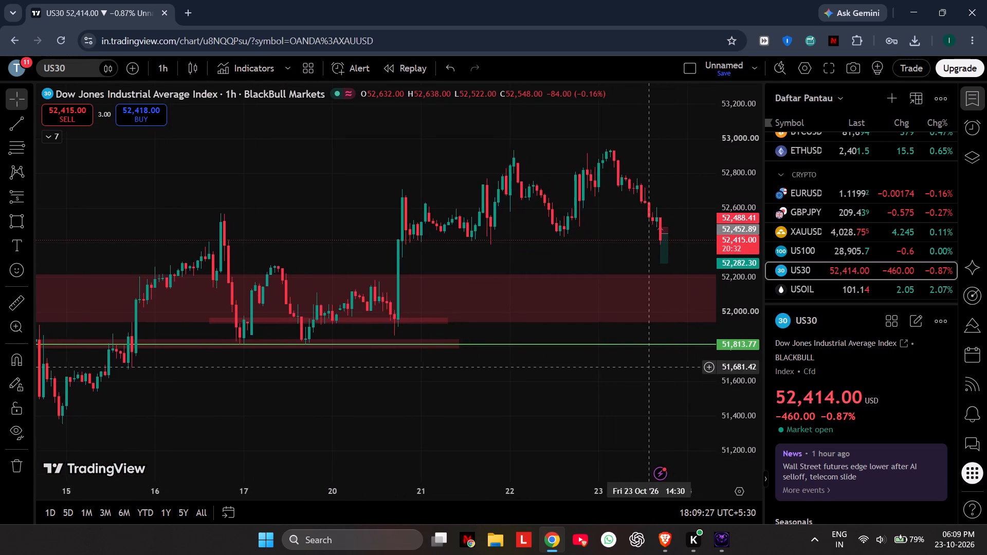
{"action": "left_click_drag", "start_coordinate": [648, 367], "coordinate": [628, 380]}
{"action": "left_click_drag", "start_coordinate": [627, 379], "coordinate": [597, 372]}
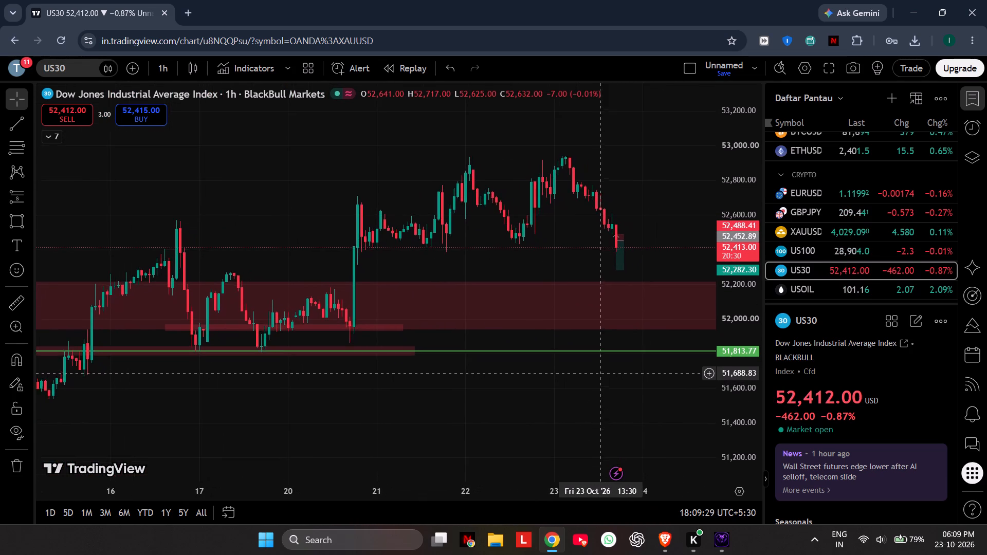
{"action": "left_click_drag", "start_coordinate": [597, 372], "coordinate": [603, 351]}
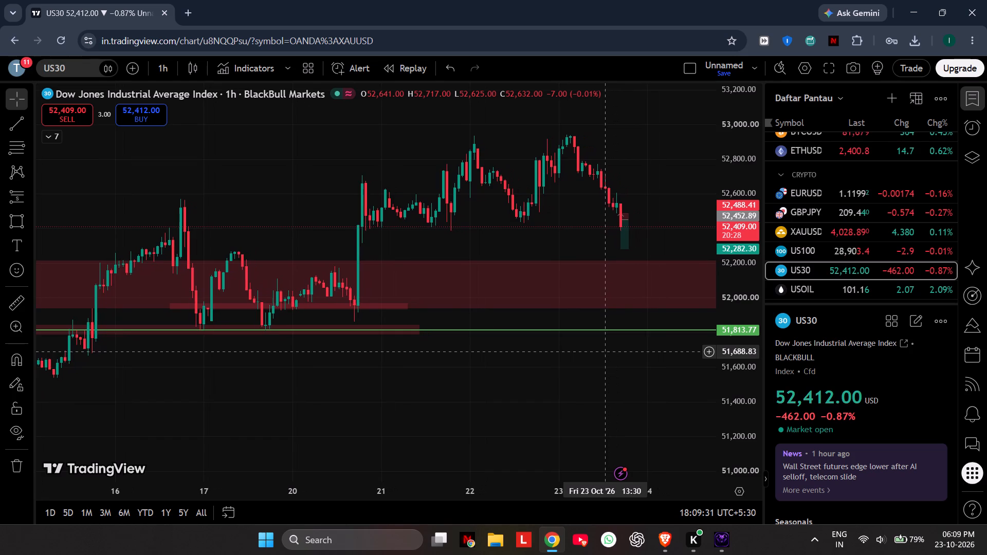
{"action": "left_click_drag", "start_coordinate": [603, 351], "coordinate": [604, 352]}
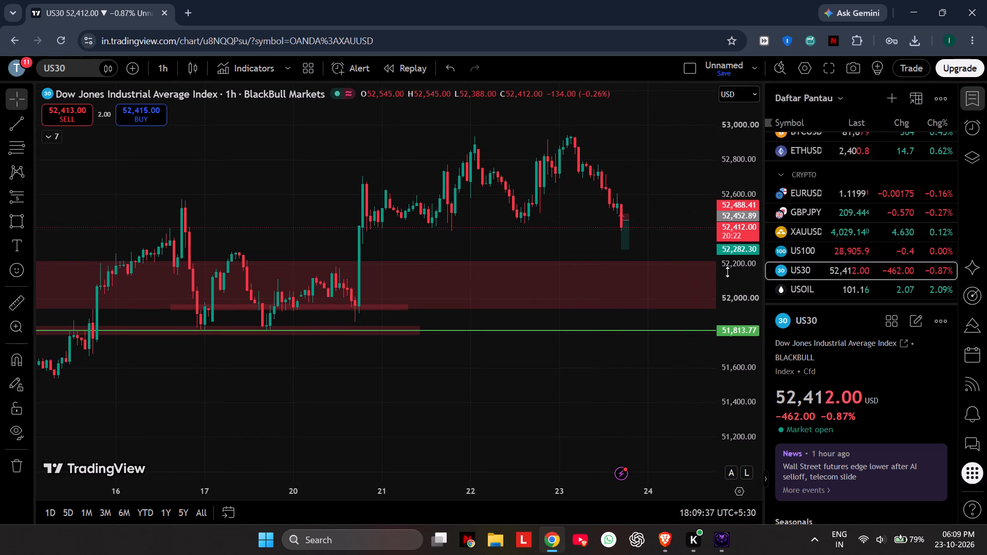
{"action": "scroll", "coordinate": [654, 180], "scroll_direction": "down", "scroll_amount": 1}
{"action": "left_click_drag", "start_coordinate": [646, 180], "coordinate": [632, 180]}
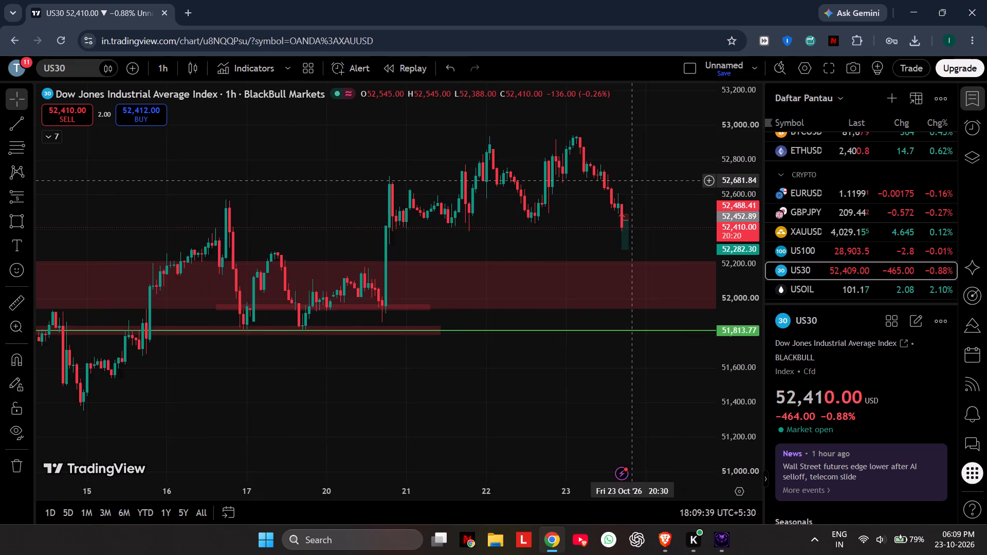
{"action": "scroll", "coordinate": [632, 180], "scroll_direction": "up", "scroll_amount": 1}
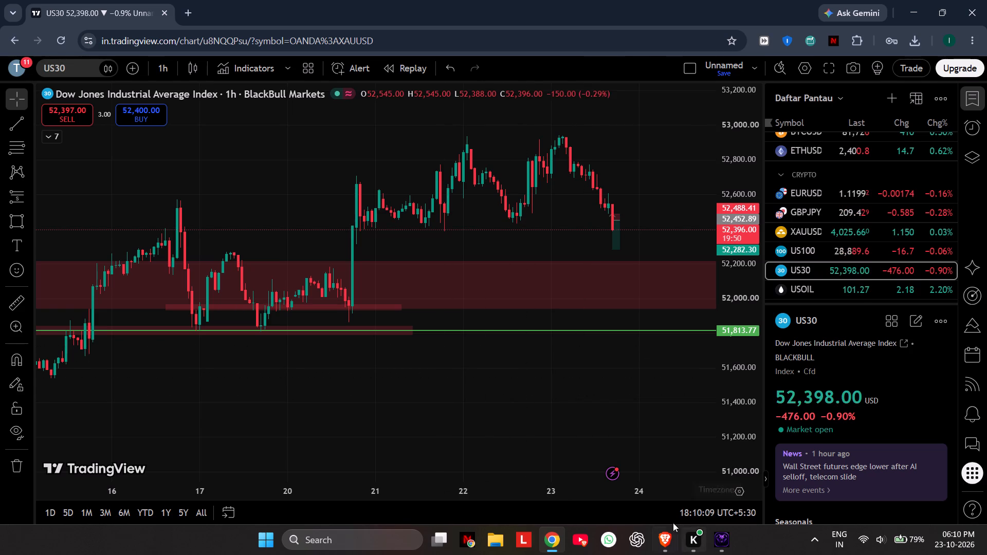
Return the US30 chart to the 5-minute timeframe and reset the chart view.
{"action": "left_click", "coordinate": [158, 65]}
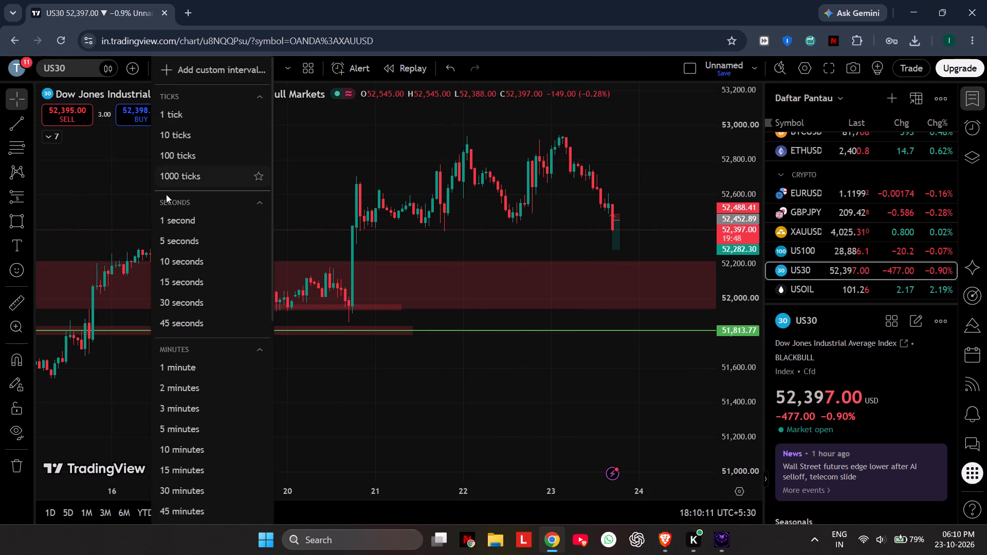
{"action": "left_click", "coordinate": [189, 426]}
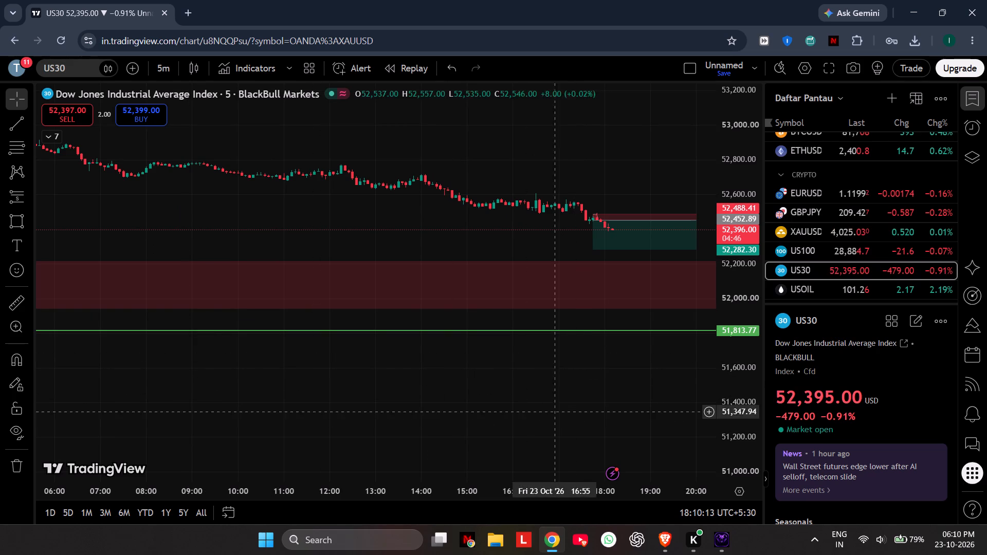
{"action": "left_click", "coordinate": [432, 451]}
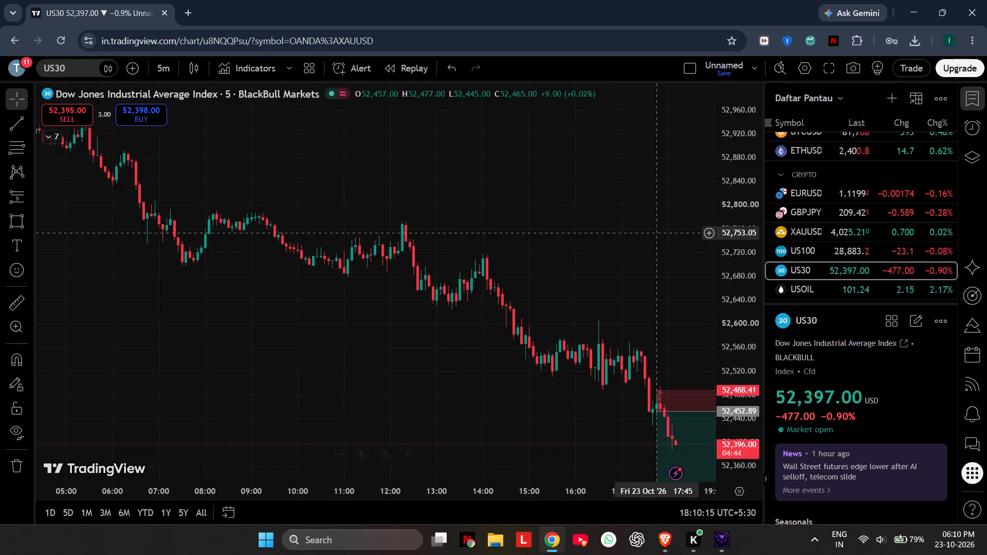
Examine the latest 5-minute US30 candles against the short-position drawing's stop and target and the red zone below.
{"action": "scroll", "coordinate": [739, 332], "scroll_direction": "down", "scroll_amount": 2}
{"action": "left_click_drag", "start_coordinate": [664, 274], "coordinate": [583, 203]}
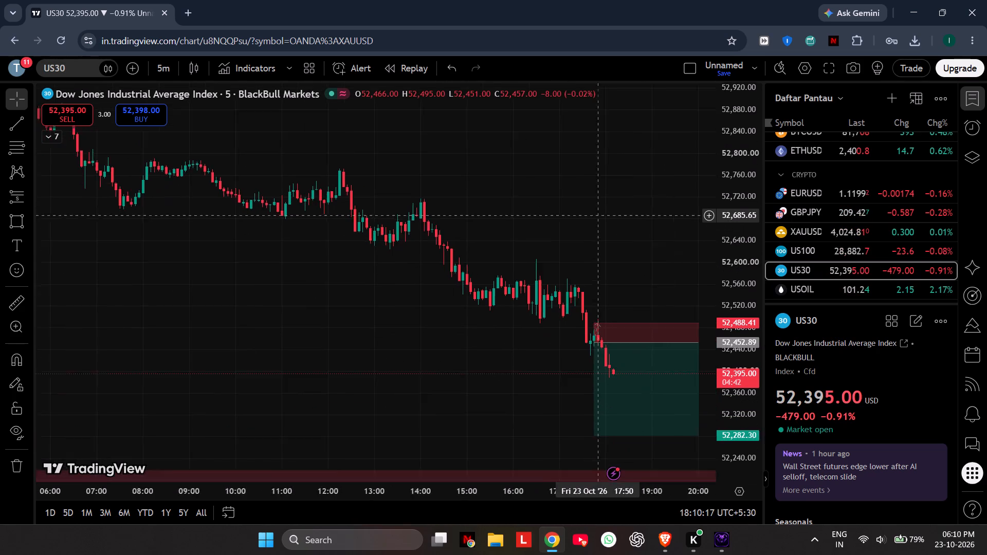
{"action": "left_click_drag", "start_coordinate": [583, 203], "coordinate": [491, 143]}
{"action": "left_click_drag", "start_coordinate": [567, 187], "coordinate": [551, 168]}
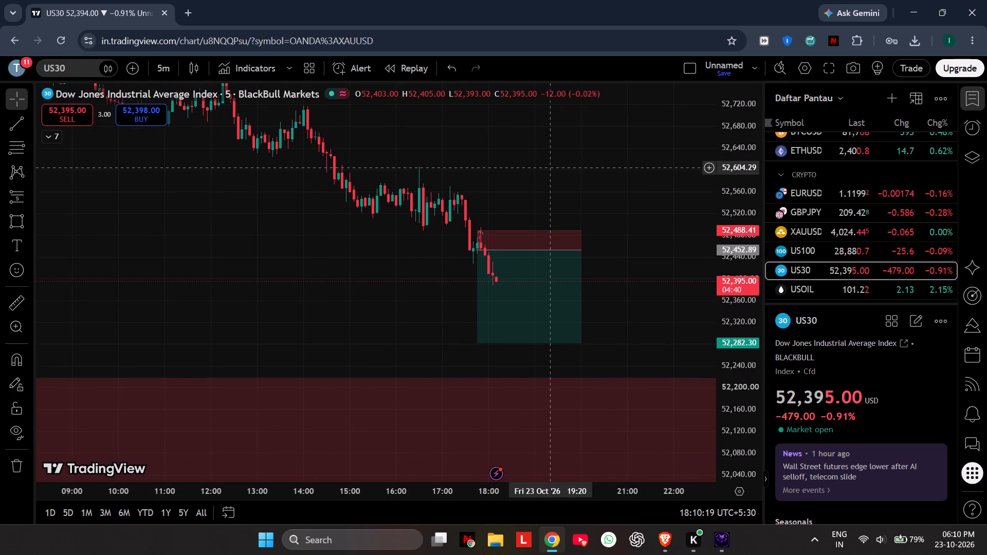
{"action": "left_click_drag", "start_coordinate": [551, 168], "coordinate": [604, 98]}
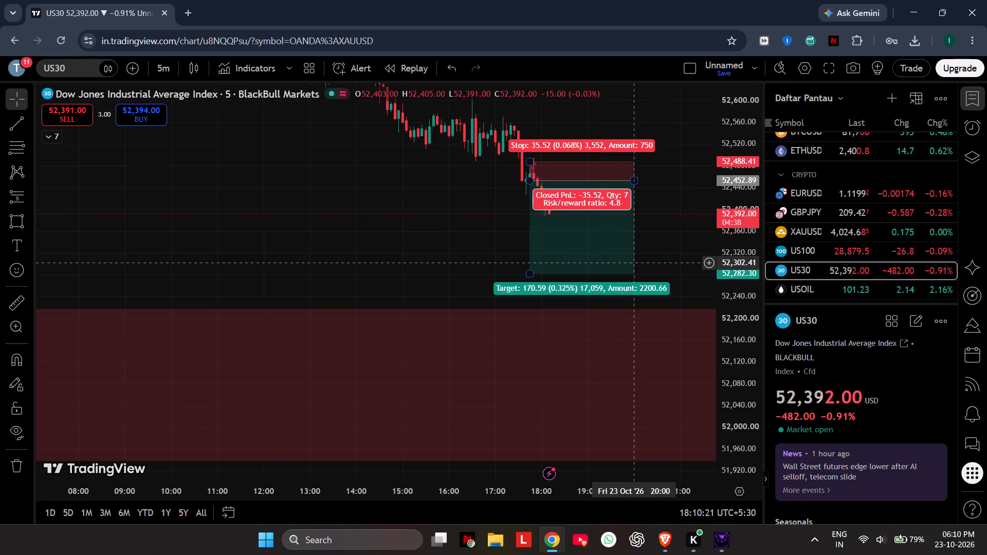
{"action": "left_click_drag", "start_coordinate": [648, 262], "coordinate": [595, 263]}
{"action": "left_click_drag", "start_coordinate": [632, 263], "coordinate": [594, 285]}
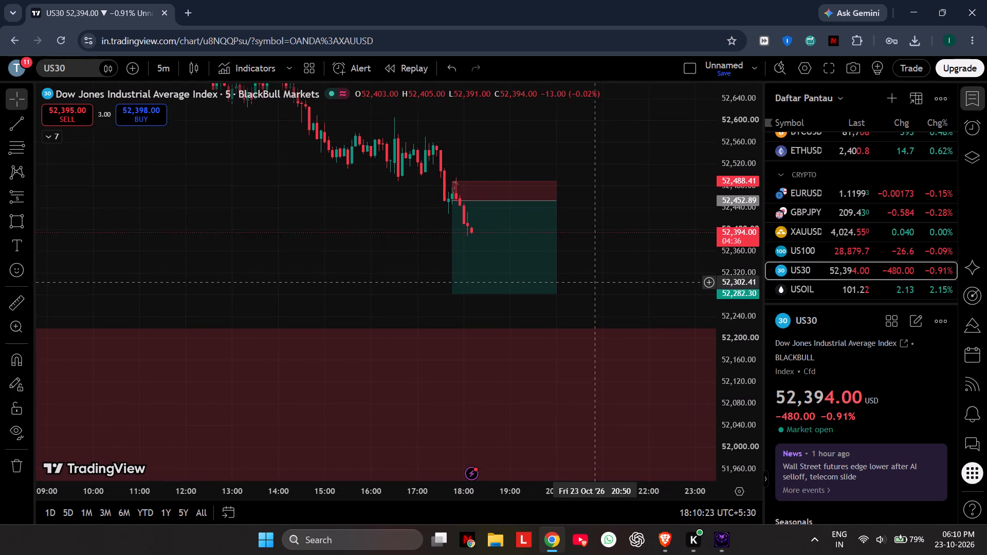
{"action": "left_click_drag", "start_coordinate": [594, 285], "coordinate": [594, 286]}
{"action": "scroll", "coordinate": [734, 281], "scroll_direction": "up", "scroll_amount": 1}
{"action": "scroll", "coordinate": [671, 283], "scroll_direction": "up", "scroll_amount": 1}
{"action": "left_click_drag", "start_coordinate": [622, 282], "coordinate": [663, 279]}
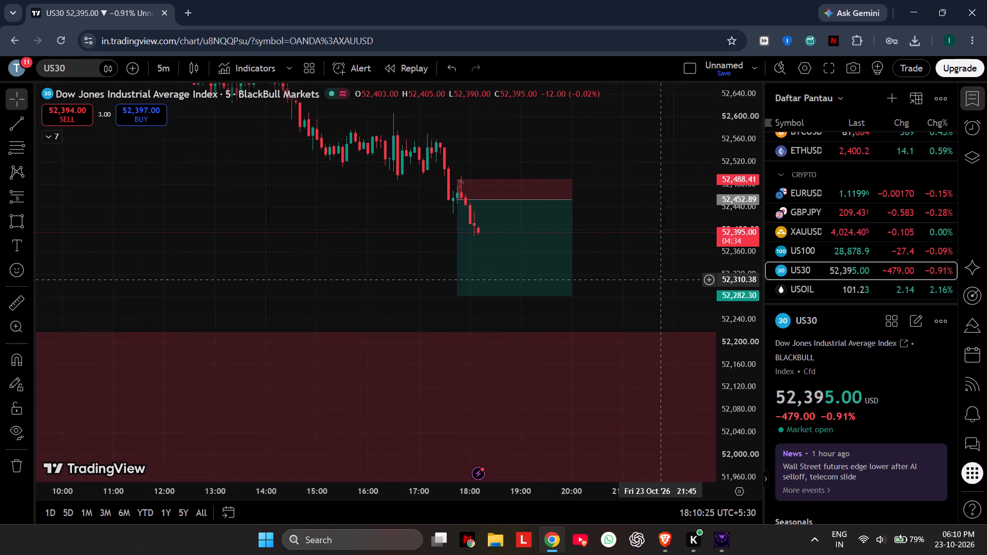
{"action": "left_click_drag", "start_coordinate": [663, 279], "coordinate": [671, 280]}
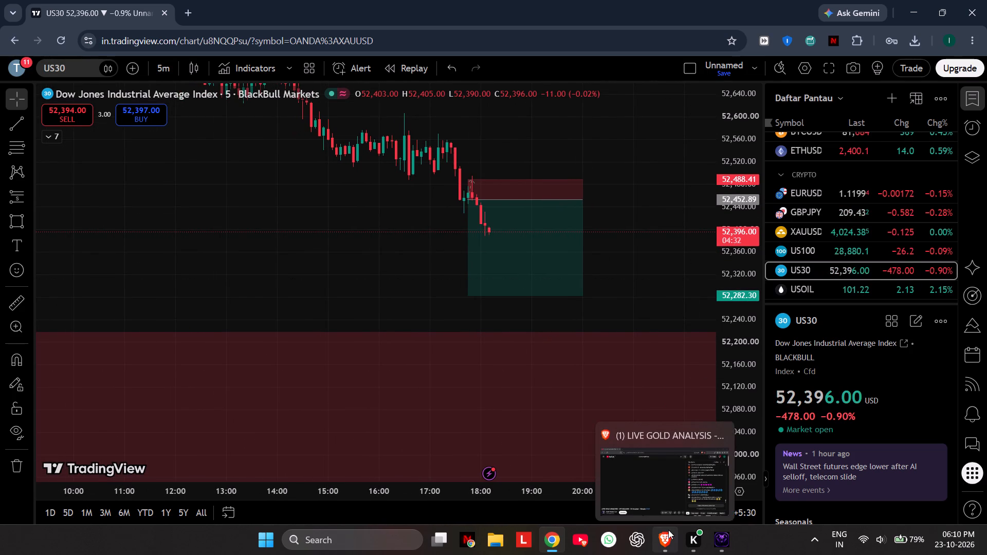
Switch to the live gold analysis stream in Brave.
{"action": "left_click", "coordinate": [668, 550]}
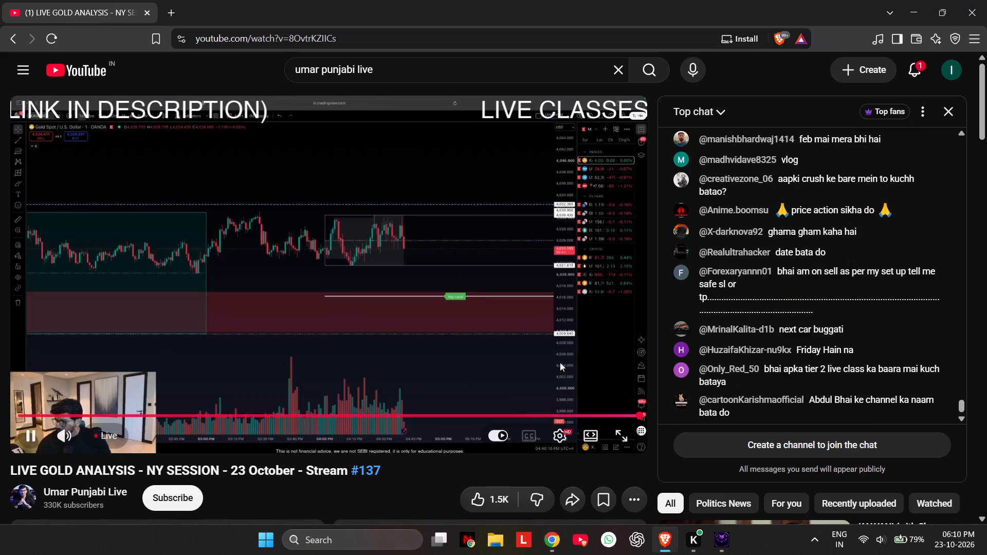
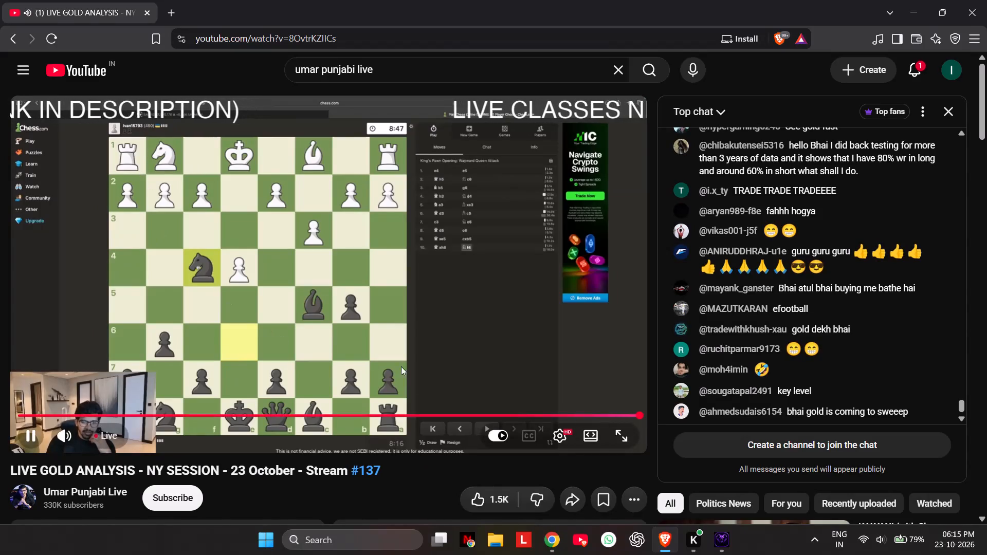
Check the hourly US30 chart in TradingView against the live gold analysis stream in Brave.
{"action": "left_click", "coordinate": [550, 540]}
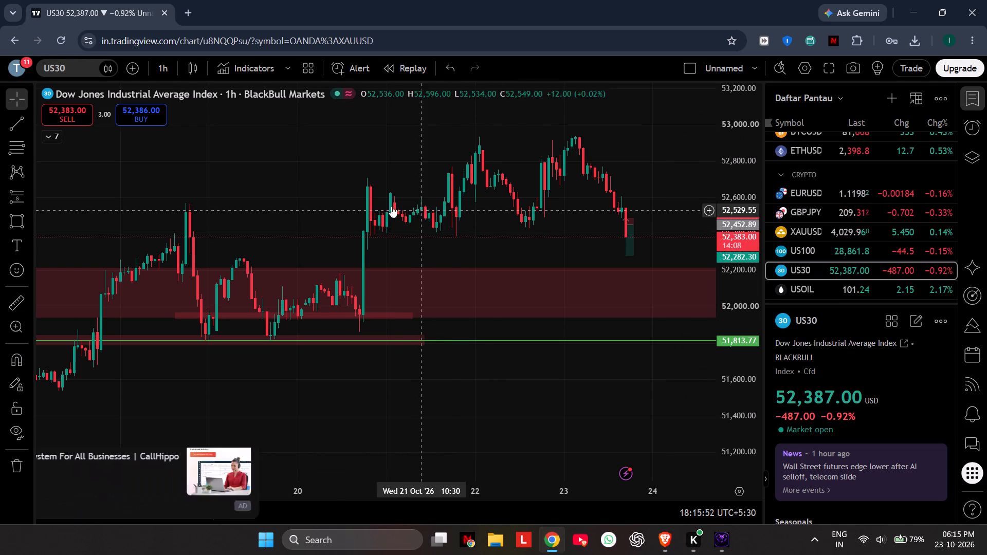
{"action": "left_click", "coordinate": [664, 182]}
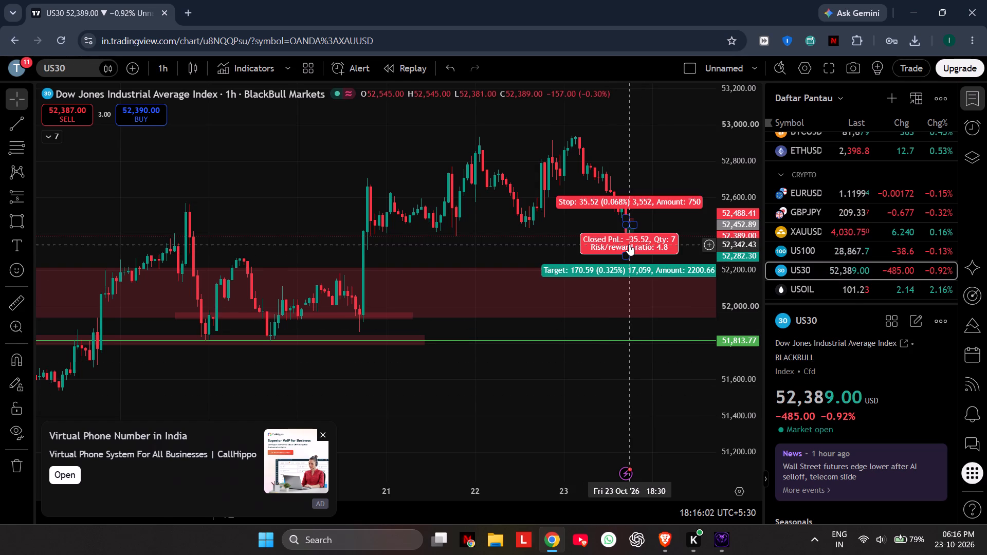
{"action": "left_click", "coordinate": [657, 533]}
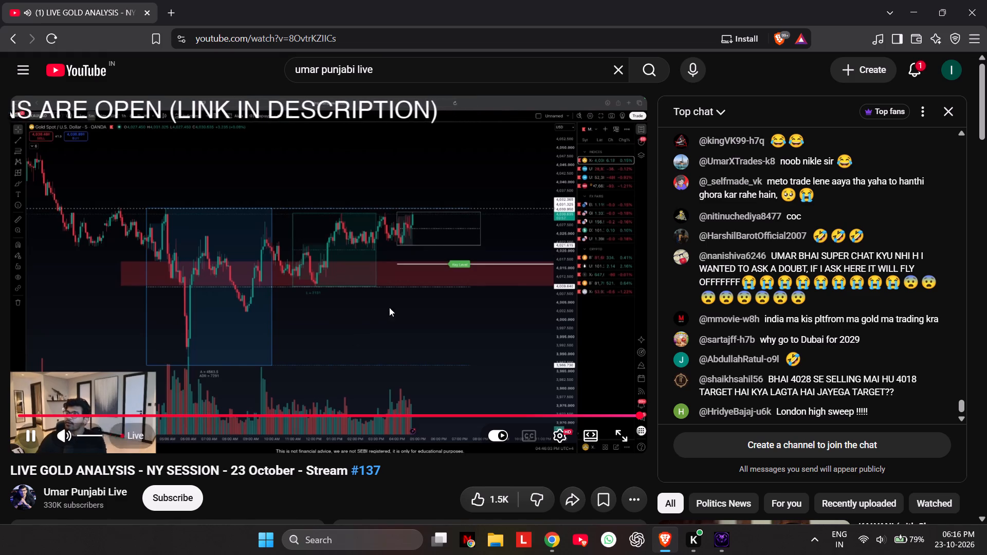
Switch to TradingView in Chrome and set the US30 chart to the 5-minute timeframe with its view reset.
{"action": "left_click", "coordinate": [547, 541]}
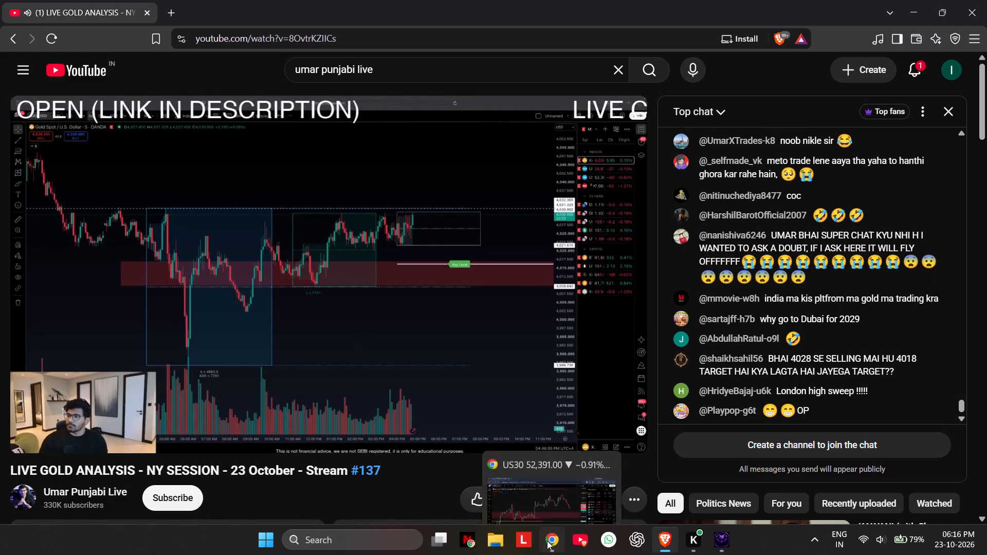
{"action": "left_click", "coordinate": [165, 75]}
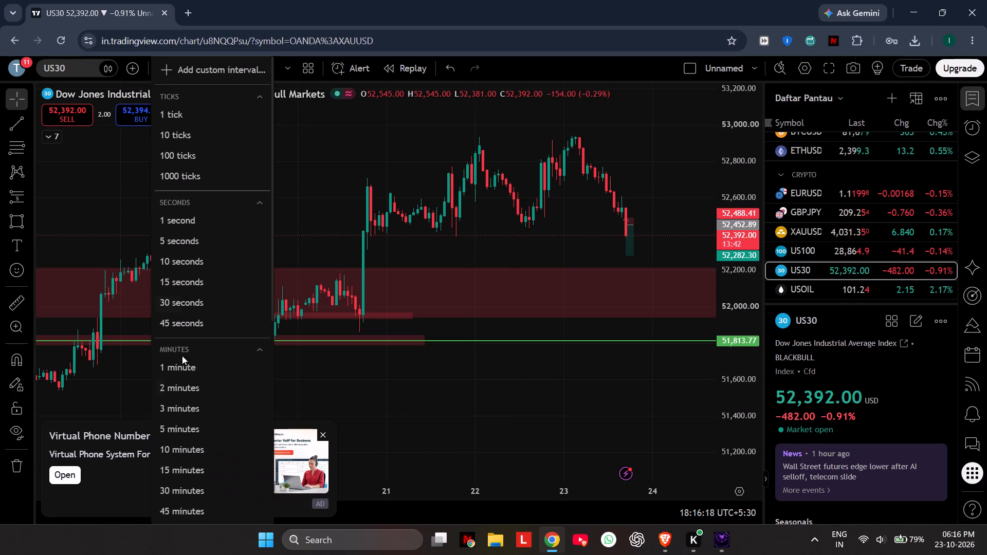
{"action": "left_click", "coordinate": [205, 425]}
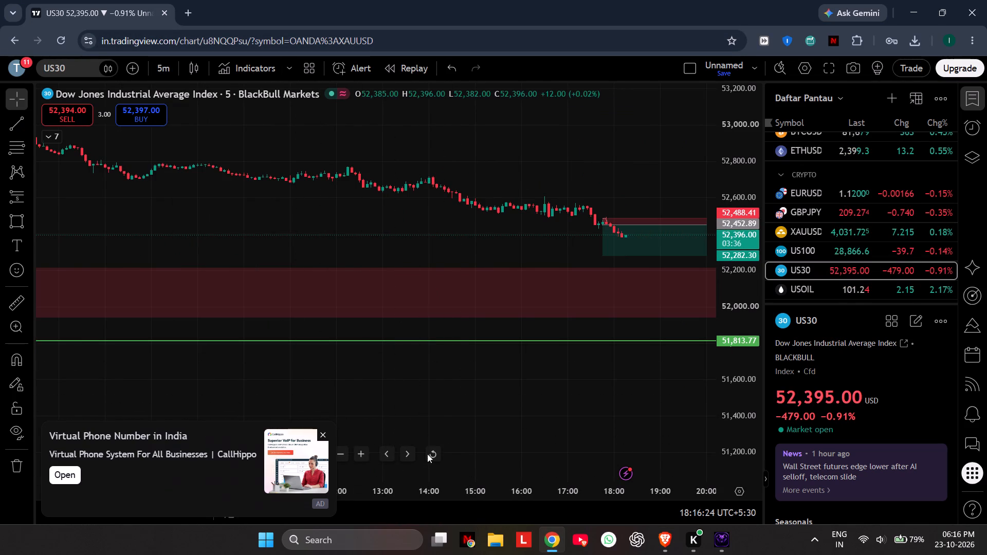
{"action": "left_click", "coordinate": [433, 454]}
{"action": "scroll", "coordinate": [739, 307], "scroll_direction": "down", "scroll_amount": 4}
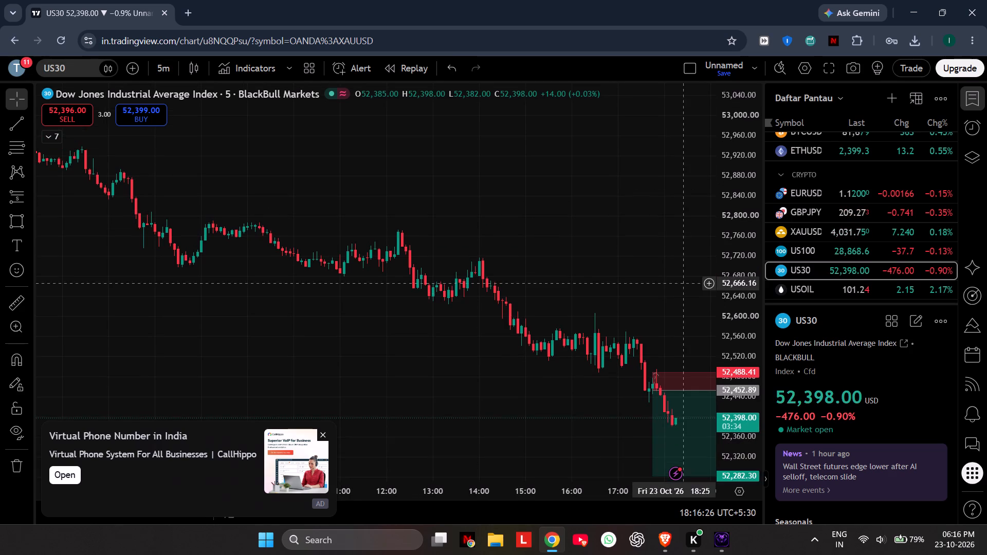
{"action": "left_click_drag", "start_coordinate": [672, 278], "coordinate": [474, 123]}
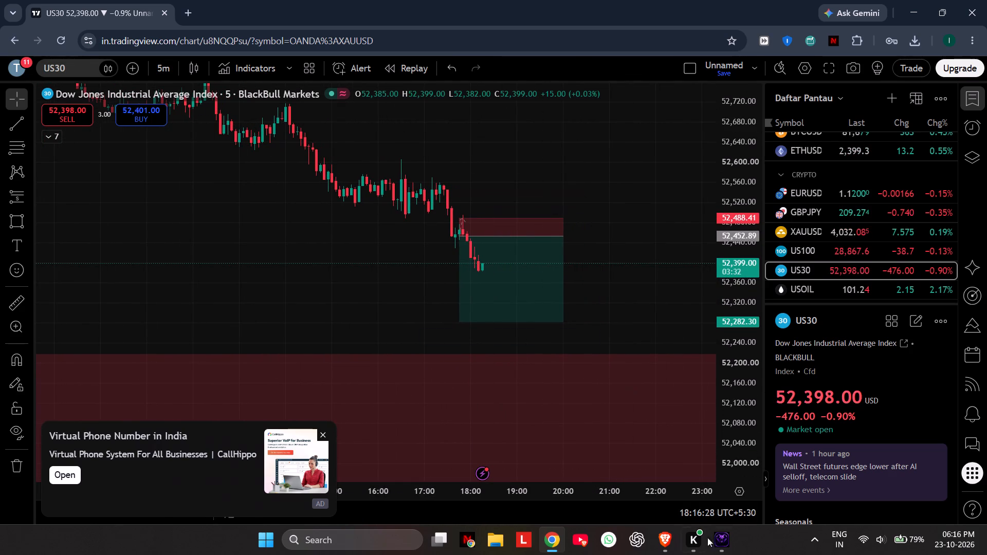
Check the two open US30 sells in CobraTerminal against the 5-minute TradingView chart and the live gold stream.
{"action": "left_click", "coordinate": [720, 553]}
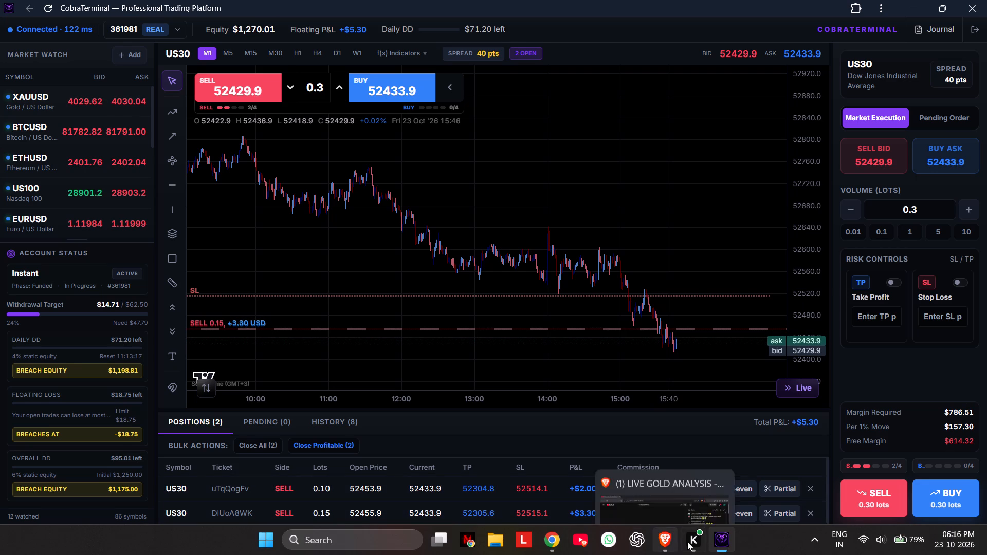
{"action": "left_click", "coordinate": [551, 541]}
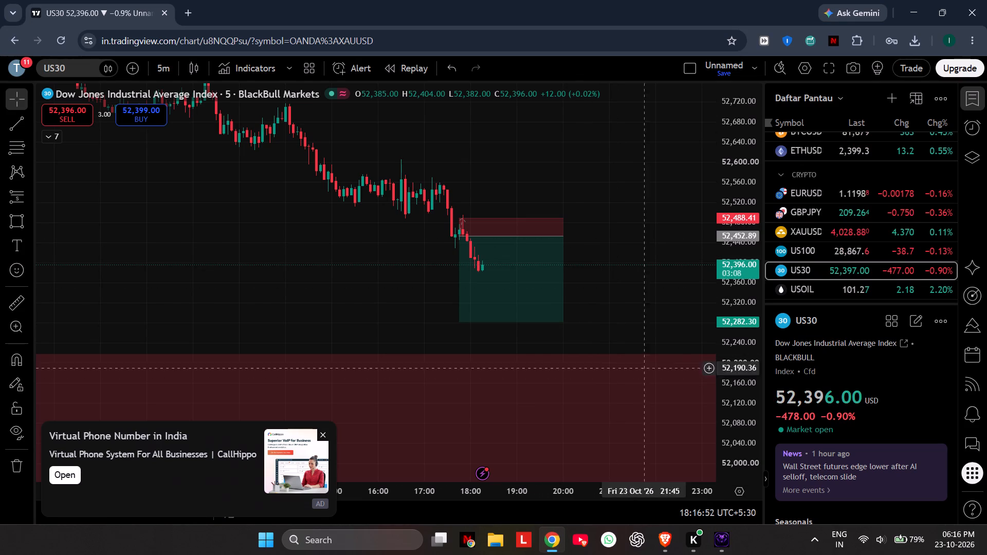
{"action": "left_click", "coordinate": [725, 553]}
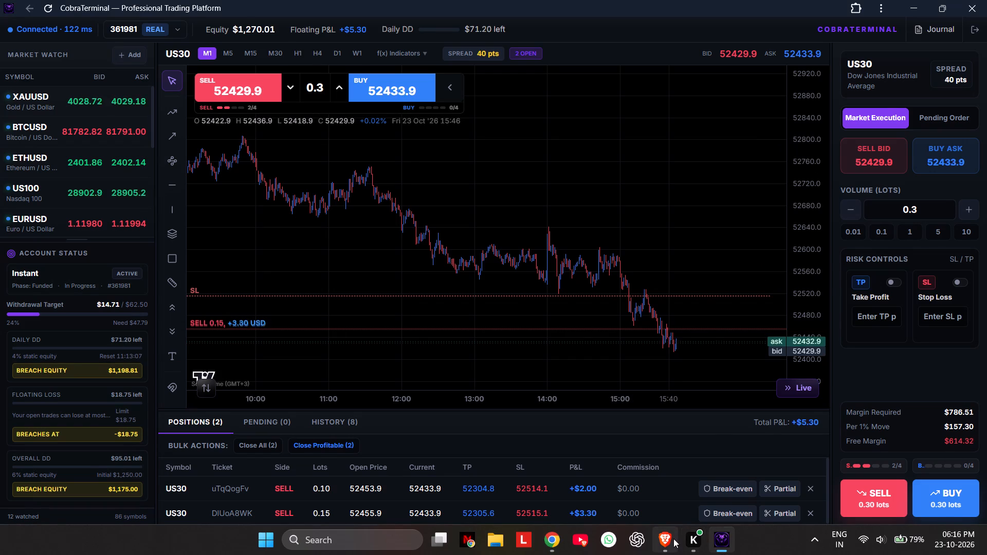
{"action": "left_click", "coordinate": [673, 539]}
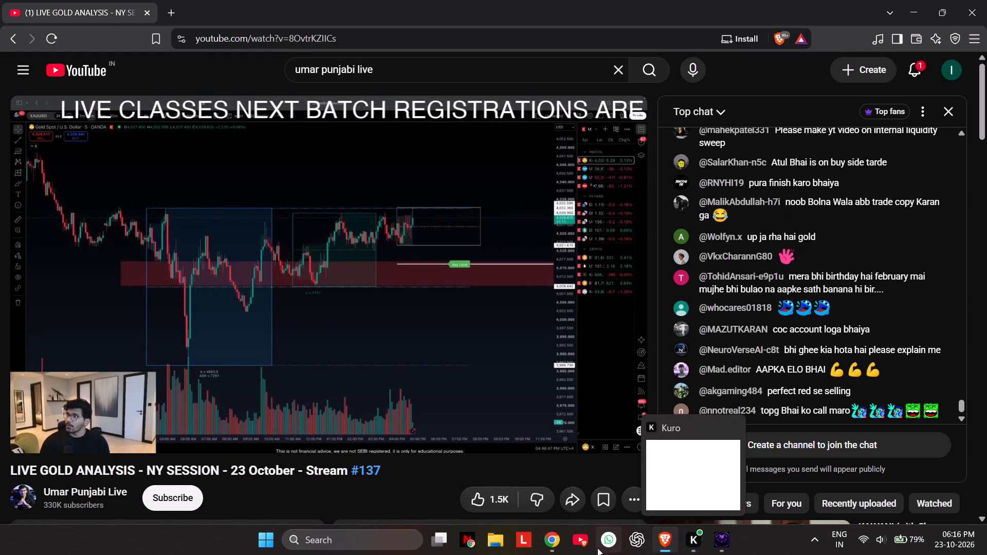
{"action": "left_click", "coordinate": [553, 537]}
{"action": "left_click", "coordinate": [629, 298]}
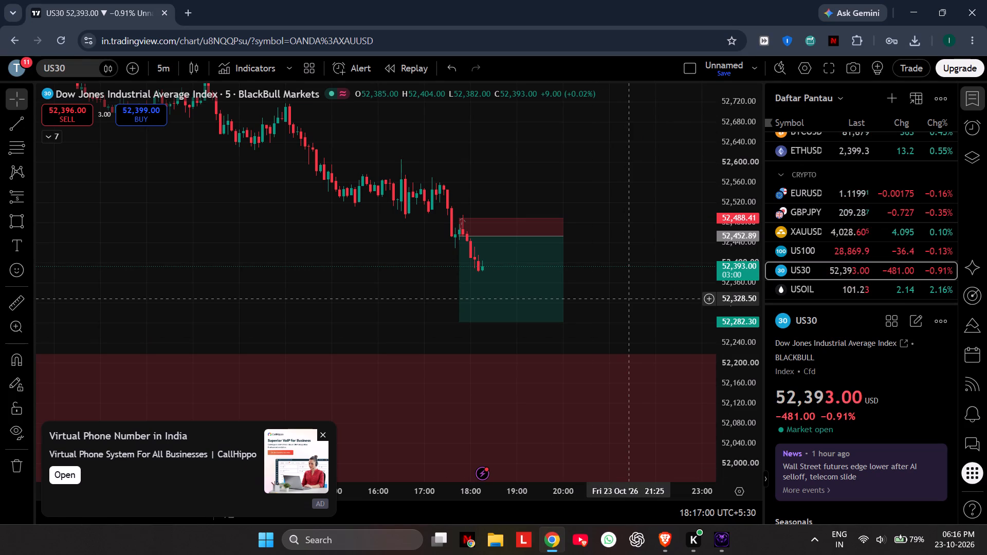
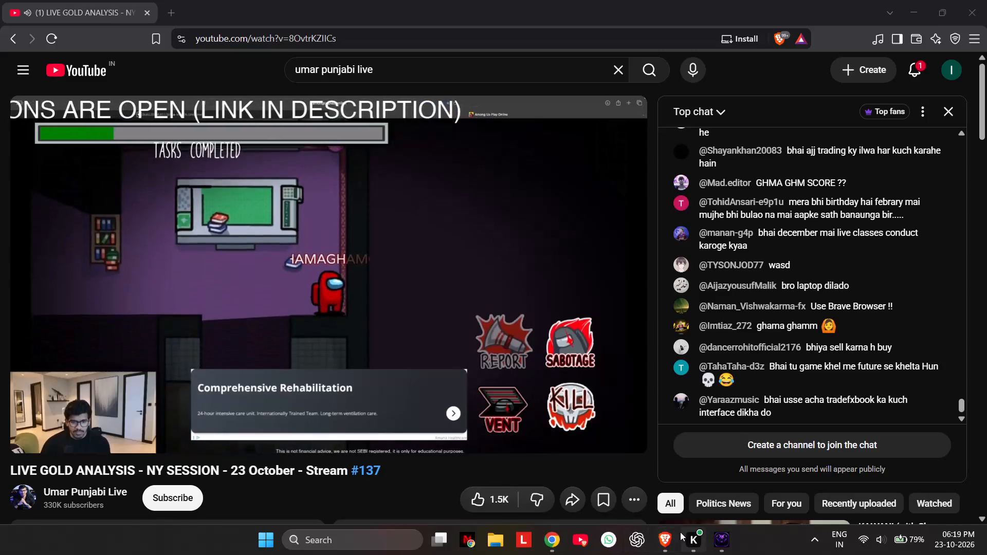
Switch to TradingView in Chrome and check the 5-minute US30 chart around the planned short position.
{"action": "left_click", "coordinate": [546, 532]}
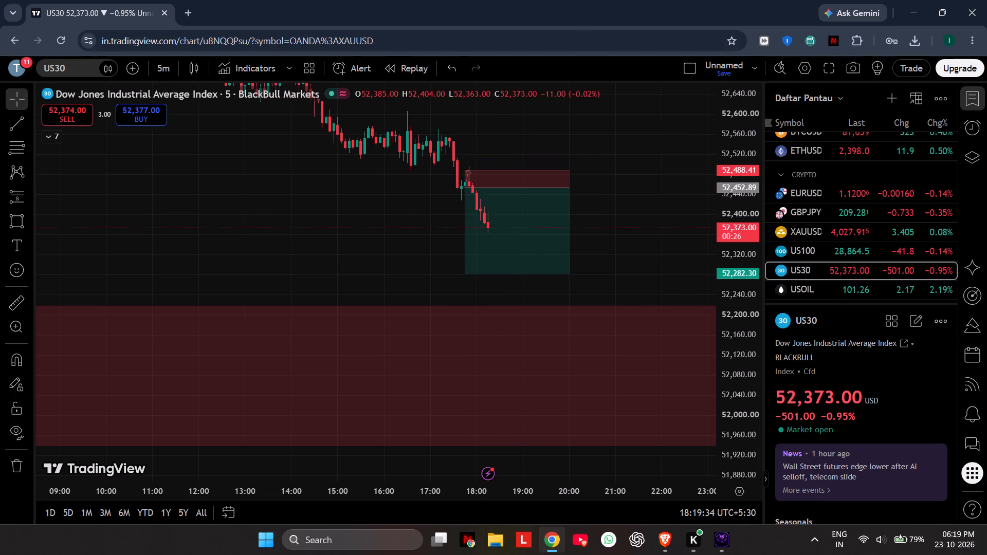
{"action": "left_click_drag", "start_coordinate": [630, 281], "coordinate": [651, 281]}
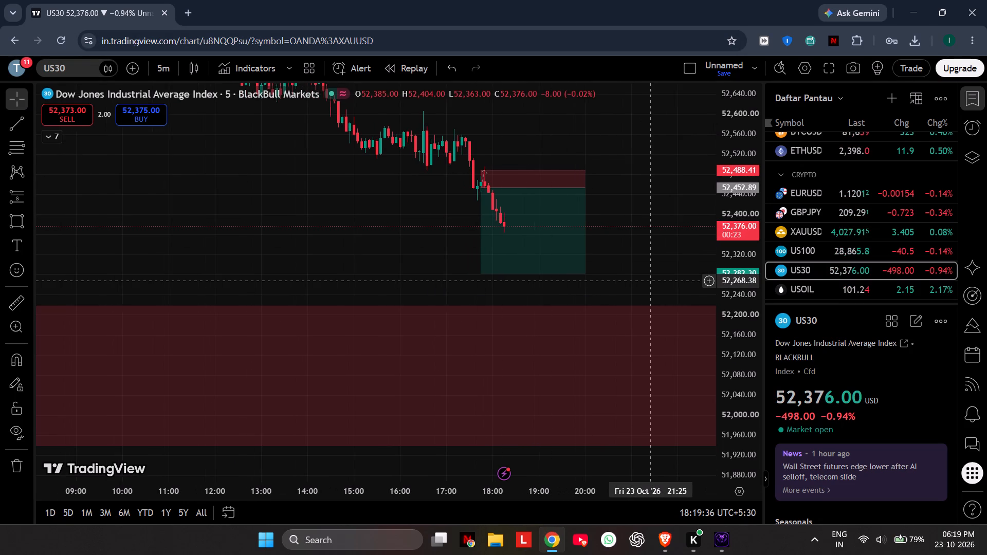
{"action": "left_click_drag", "start_coordinate": [651, 281], "coordinate": [620, 279]}
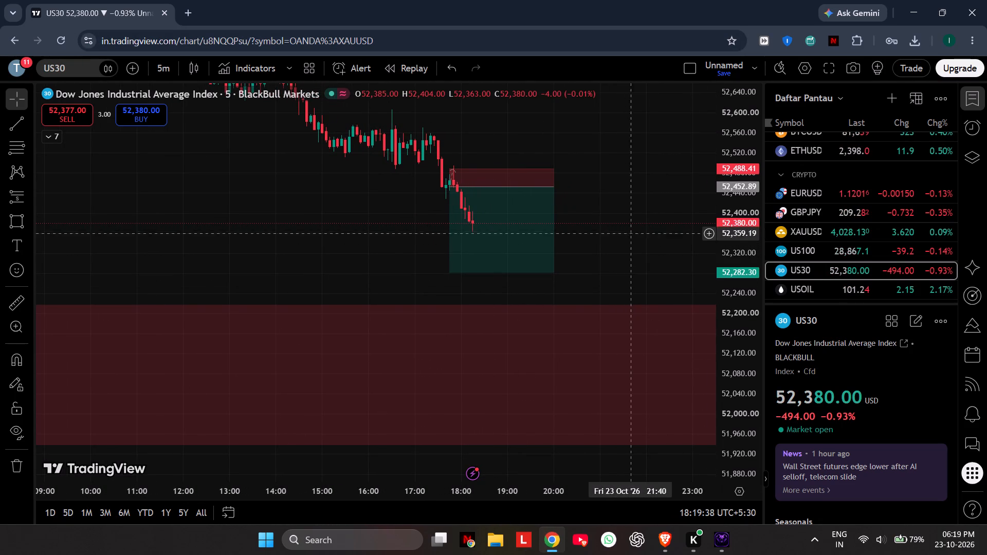
In CobraTerminal, move the stop loss of the 0.15-lot US30 sell down to 52494.4 and apply it.
{"action": "left_click", "coordinate": [721, 534]}
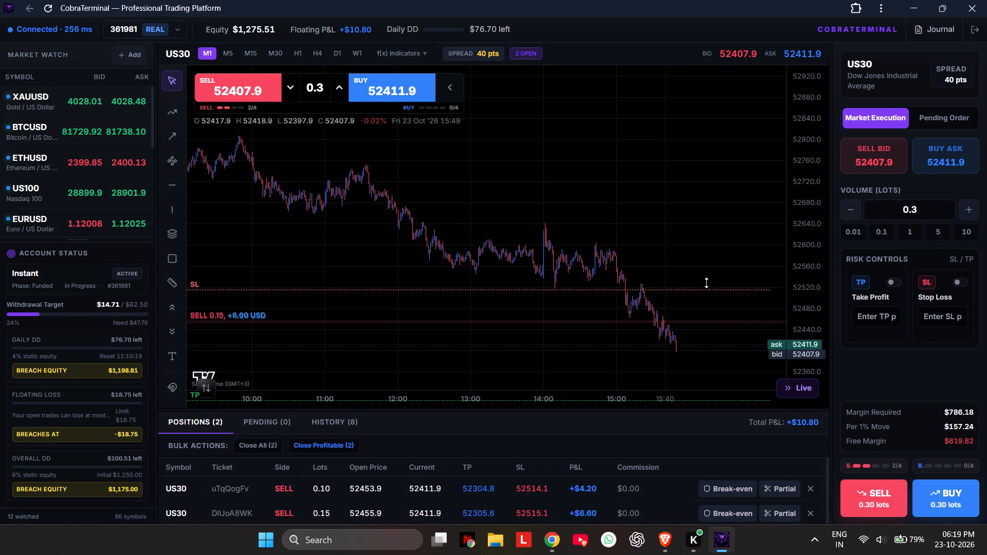
{"action": "left_click_drag", "start_coordinate": [712, 289], "coordinate": [717, 291]}
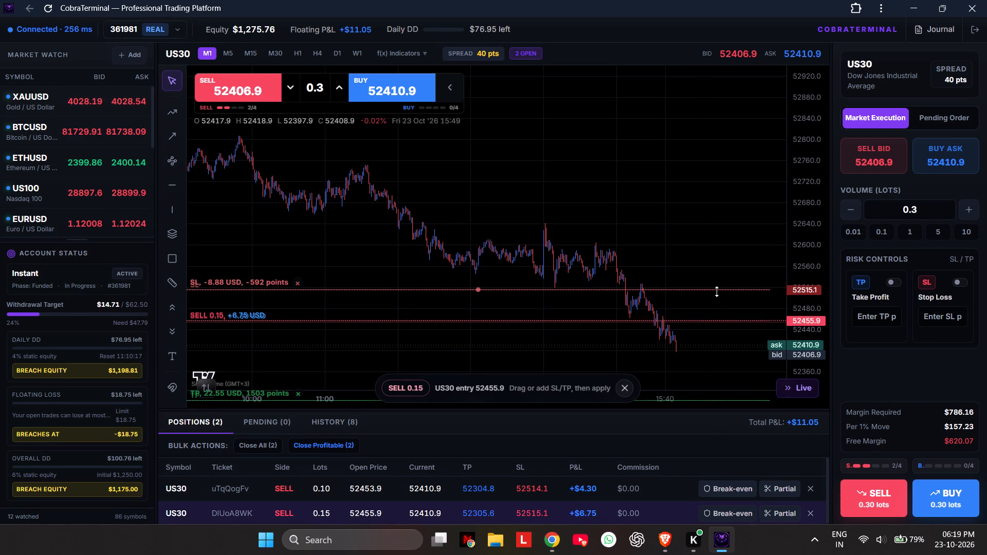
{"action": "left_click_drag", "start_coordinate": [717, 291], "coordinate": [719, 298]}
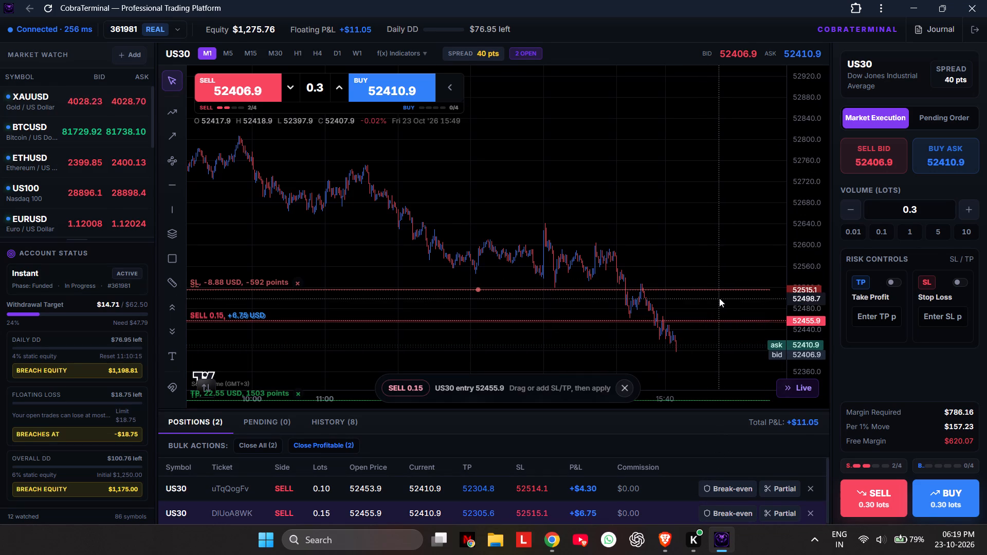
{"action": "left_click_drag", "start_coordinate": [719, 298], "coordinate": [715, 298]}
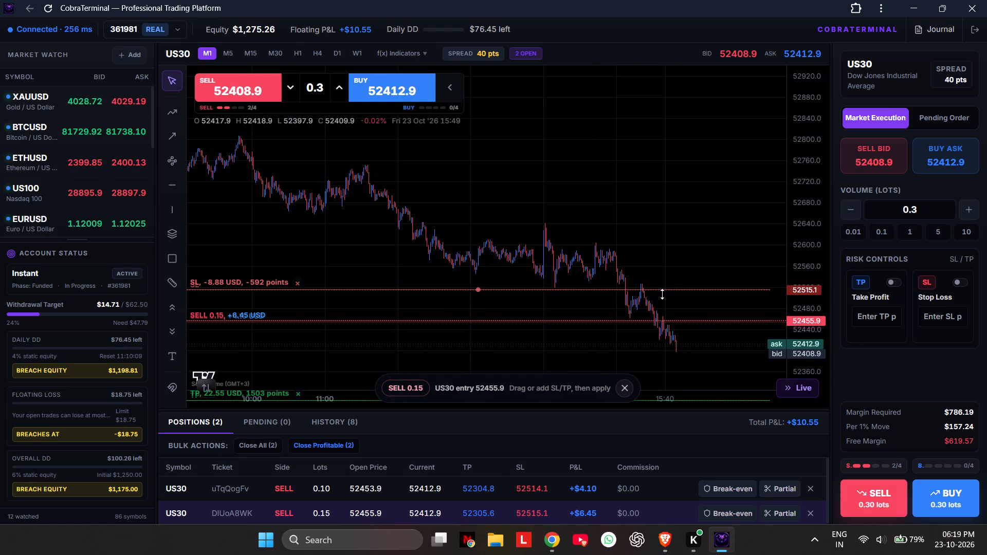
{"action": "left_click_drag", "start_coordinate": [658, 290], "coordinate": [670, 297]}
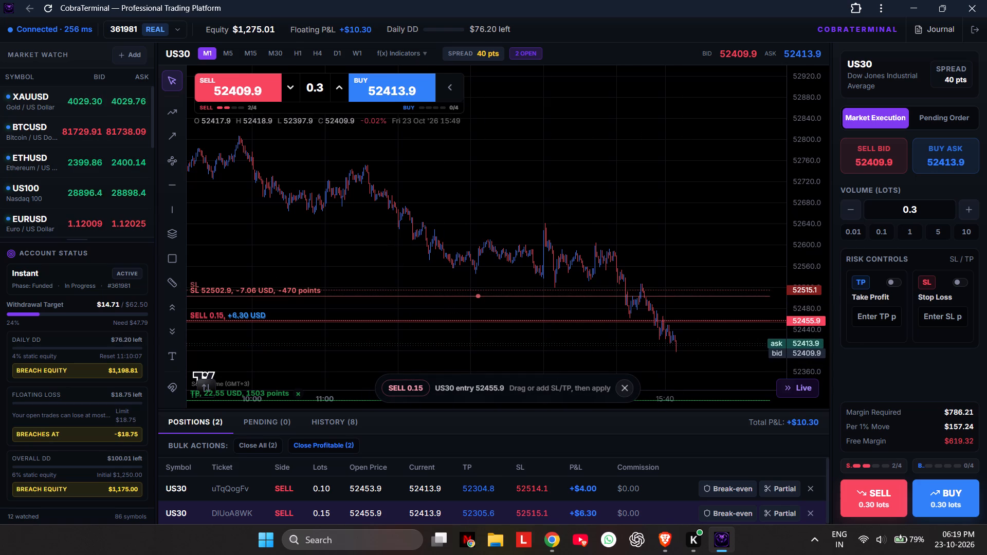
{"action": "left_click_drag", "start_coordinate": [670, 297], "coordinate": [677, 302]}
{"action": "left_click", "coordinate": [541, 384]}
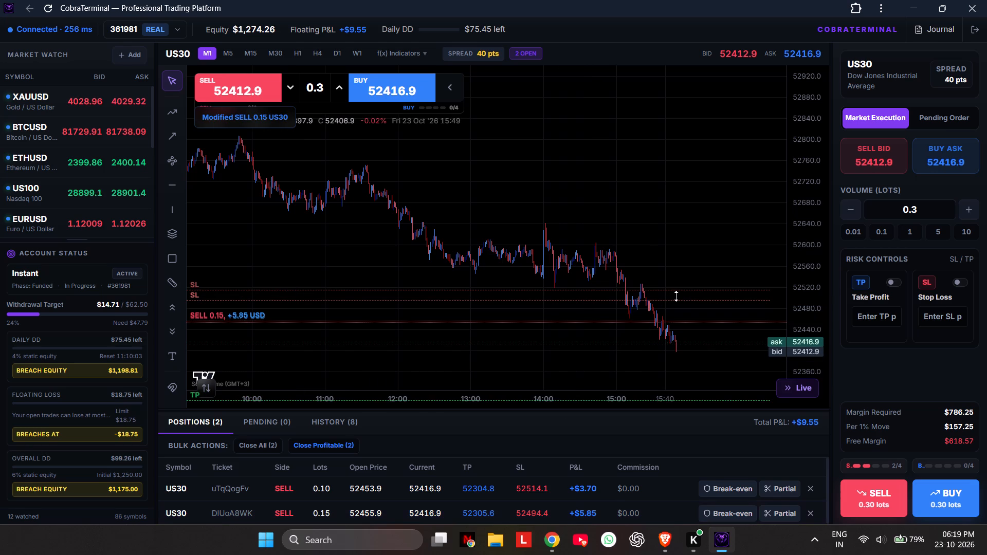
Move the stop loss of the 0.10-lot US30 sell down to 52494.6 and apply it.
{"action": "left_click", "coordinate": [690, 291]}
{"action": "left_click_drag", "start_coordinate": [690, 291], "coordinate": [688, 301]}
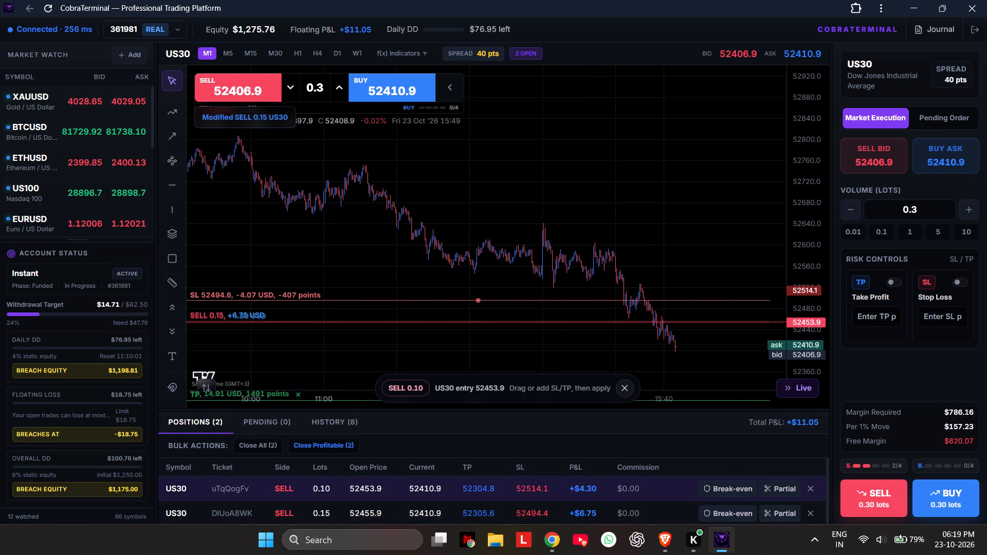
{"action": "left_click_drag", "start_coordinate": [688, 301], "coordinate": [687, 301]}
{"action": "left_click", "coordinate": [544, 391]}
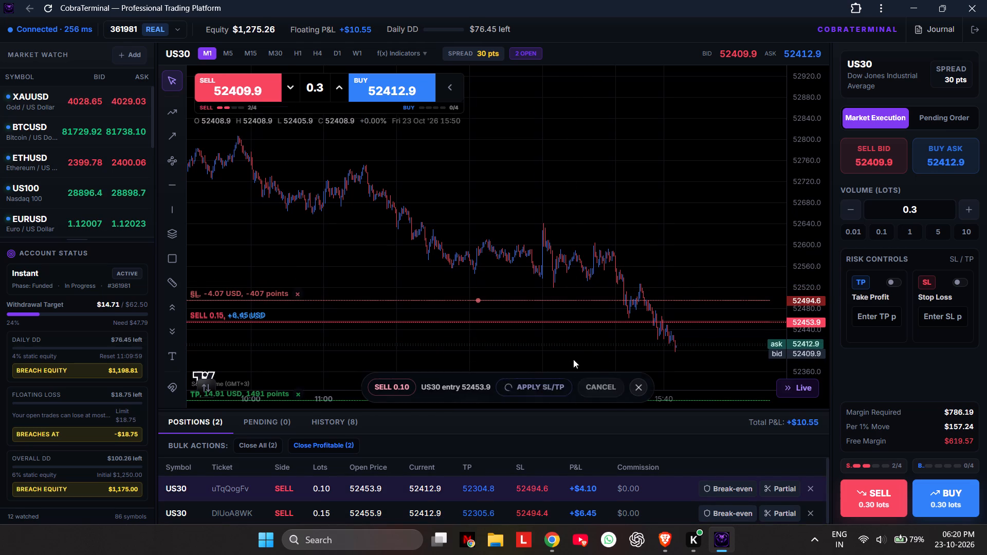
{"action": "left_click", "coordinate": [691, 192]}
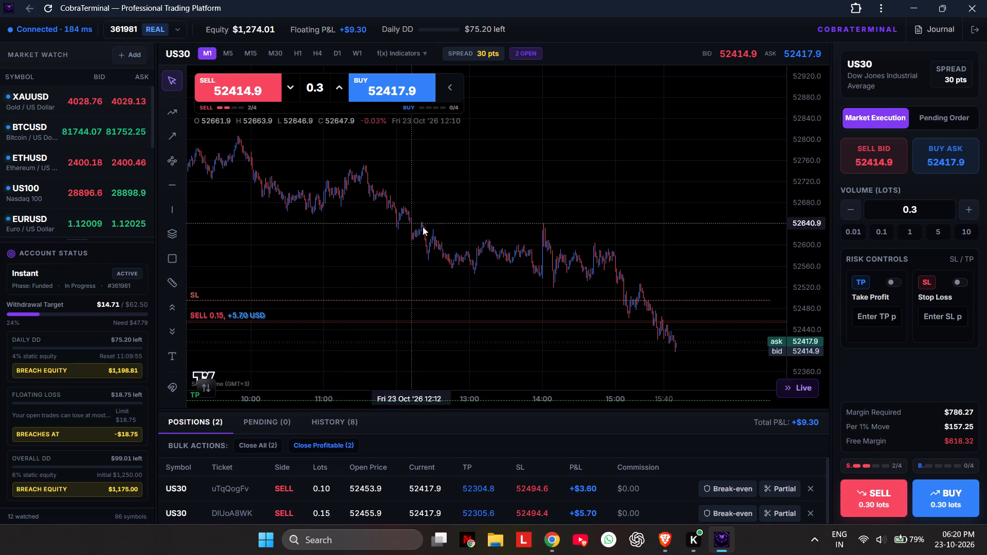
Examine the latest US30 1-minute candles against the sell entries and stop-loss level.
{"action": "scroll", "coordinate": [611, 244], "scroll_direction": "up", "scroll_amount": 5}
{"action": "scroll", "coordinate": [611, 244], "scroll_direction": "down", "scroll_amount": 5}
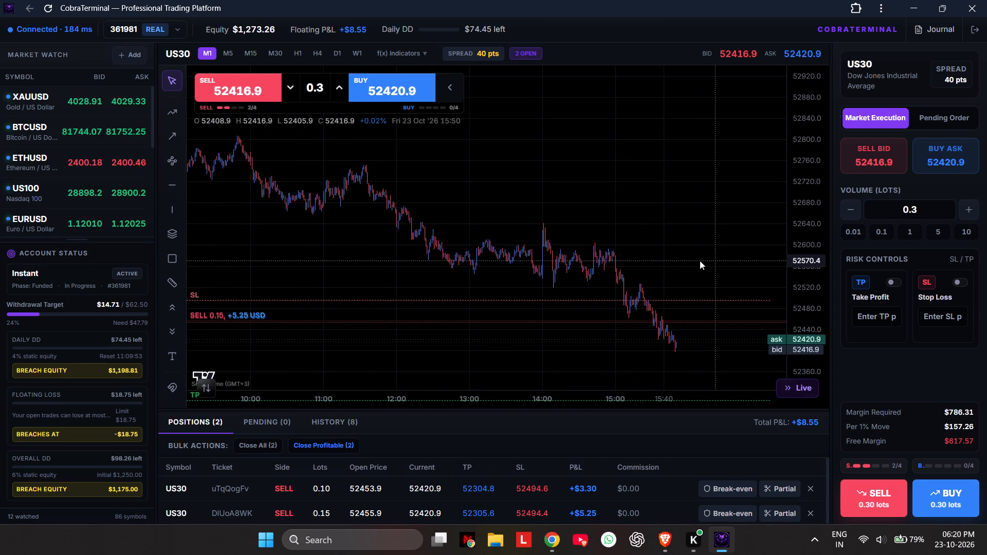
{"action": "left_click_drag", "start_coordinate": [690, 261], "coordinate": [484, 246]}
{"action": "scroll", "coordinate": [484, 246], "scroll_direction": "up", "scroll_amount": 4}
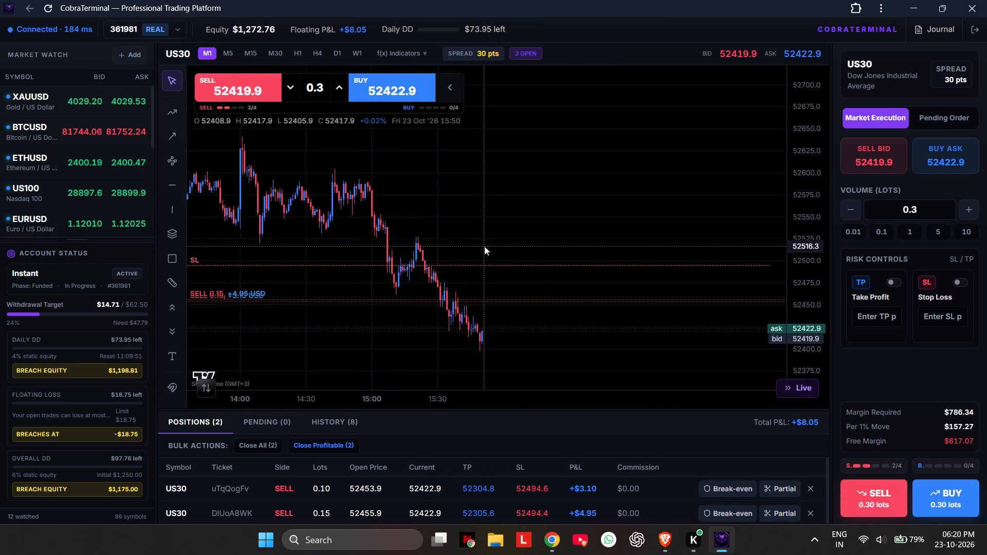
{"action": "scroll", "coordinate": [498, 304], "scroll_direction": "up", "scroll_amount": 5}
{"action": "scroll", "coordinate": [658, 365], "scroll_direction": "up", "scroll_amount": 2}
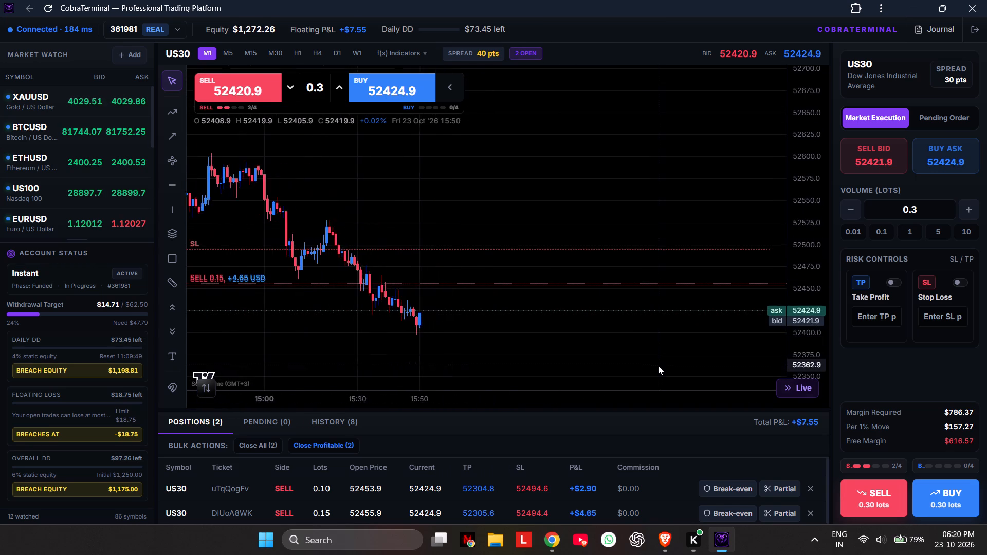
{"action": "scroll", "coordinate": [658, 365], "scroll_direction": "up", "scroll_amount": 3}
{"action": "scroll", "coordinate": [436, 292], "scroll_direction": "down", "scroll_amount": 2}
{"action": "left_click_drag", "start_coordinate": [443, 292], "coordinate": [593, 320]}
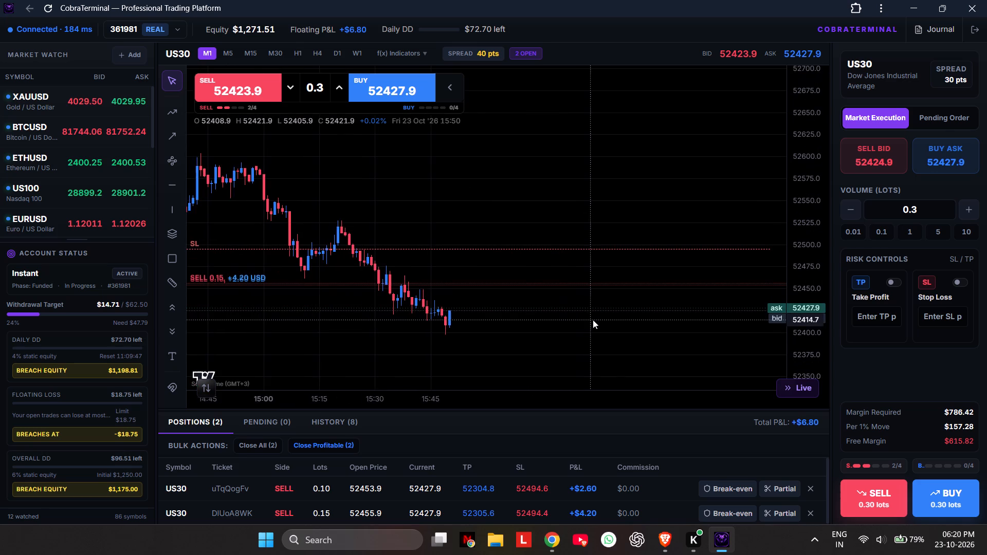
{"action": "left_click_drag", "start_coordinate": [593, 320], "coordinate": [637, 282]}
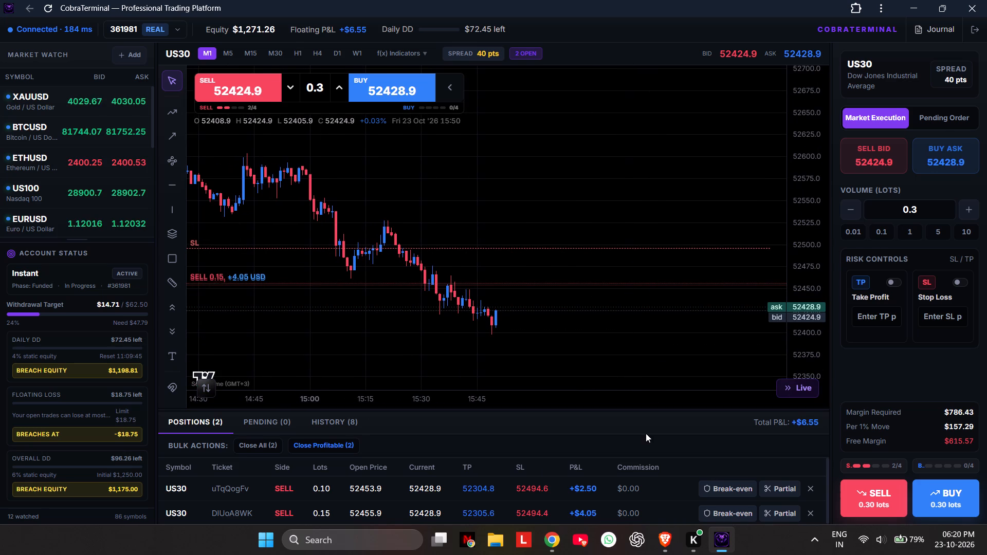
Compare TradingView's 5-minute US30 chart and short plan with the two open sells in CobraTerminal.
{"action": "left_click", "coordinate": [552, 534]}
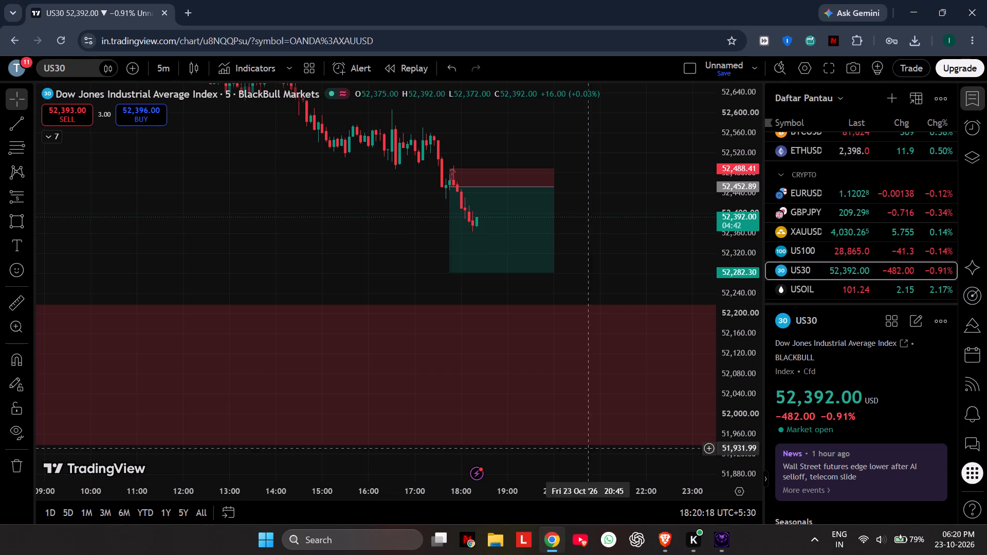
{"action": "left_click_drag", "start_coordinate": [643, 253], "coordinate": [648, 212]}
{"action": "scroll", "coordinate": [648, 212], "scroll_direction": "down", "scroll_amount": 2}
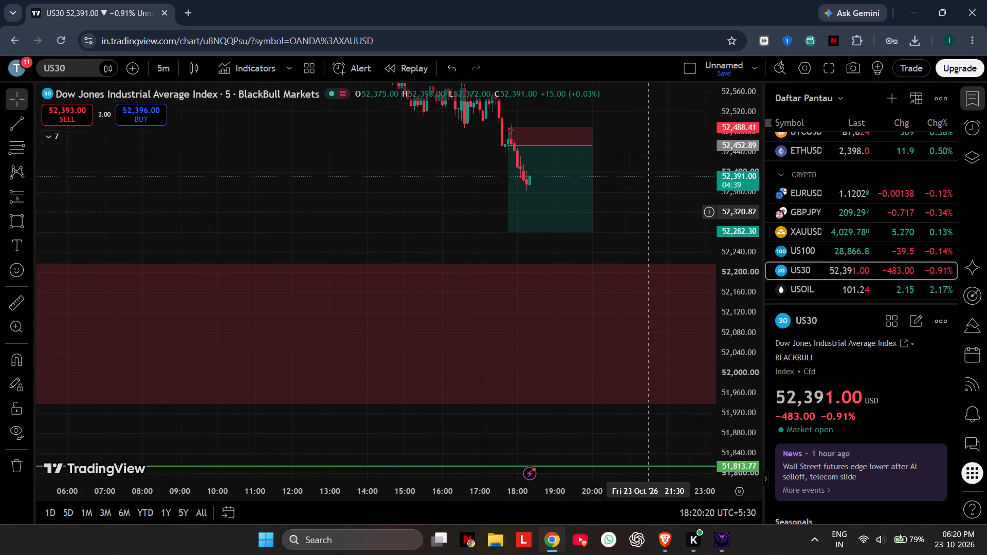
{"action": "scroll", "coordinate": [648, 212], "scroll_direction": "up", "scroll_amount": 2}
{"action": "left_click_drag", "start_coordinate": [648, 212], "coordinate": [648, 237]}
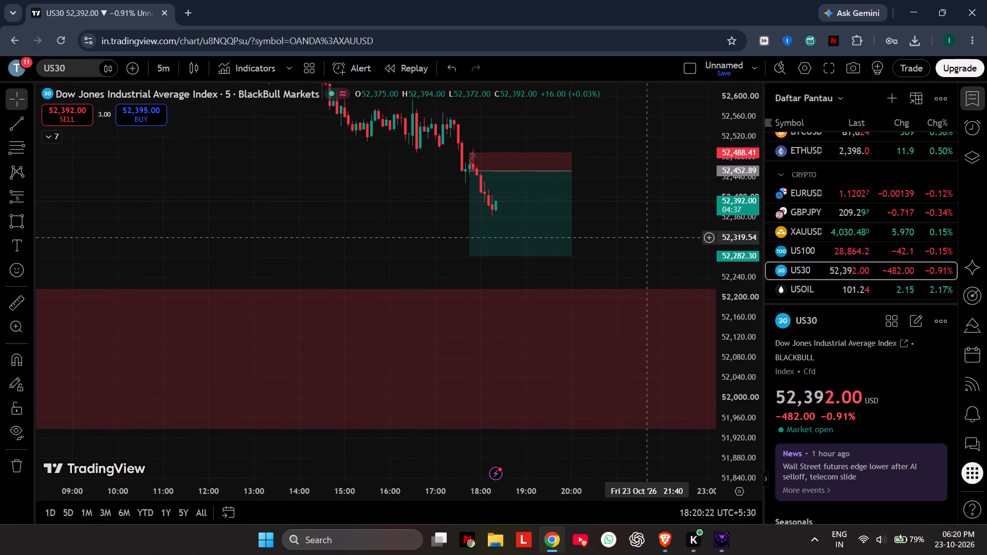
{"action": "left_click_drag", "start_coordinate": [648, 237], "coordinate": [657, 240]}
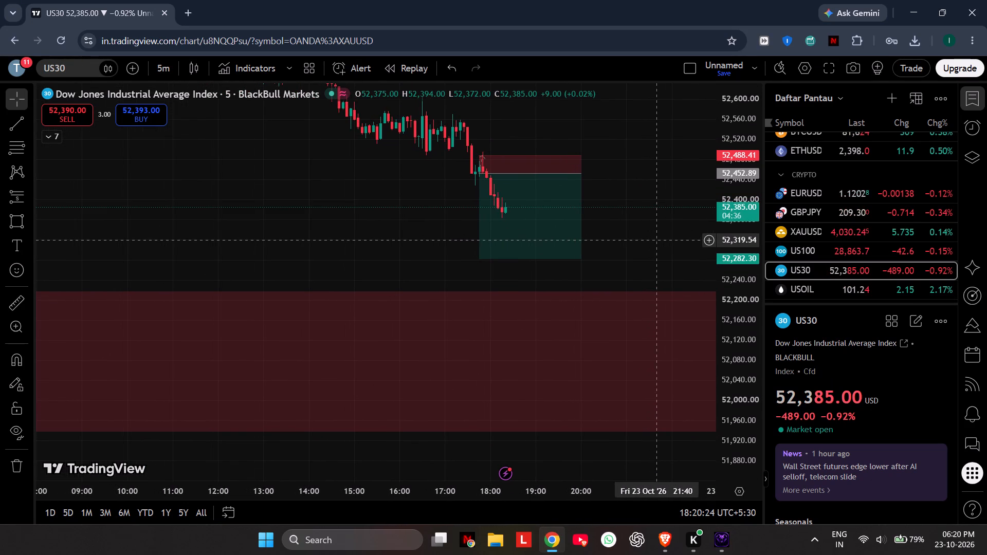
{"action": "left_click_drag", "start_coordinate": [657, 240], "coordinate": [641, 232]}
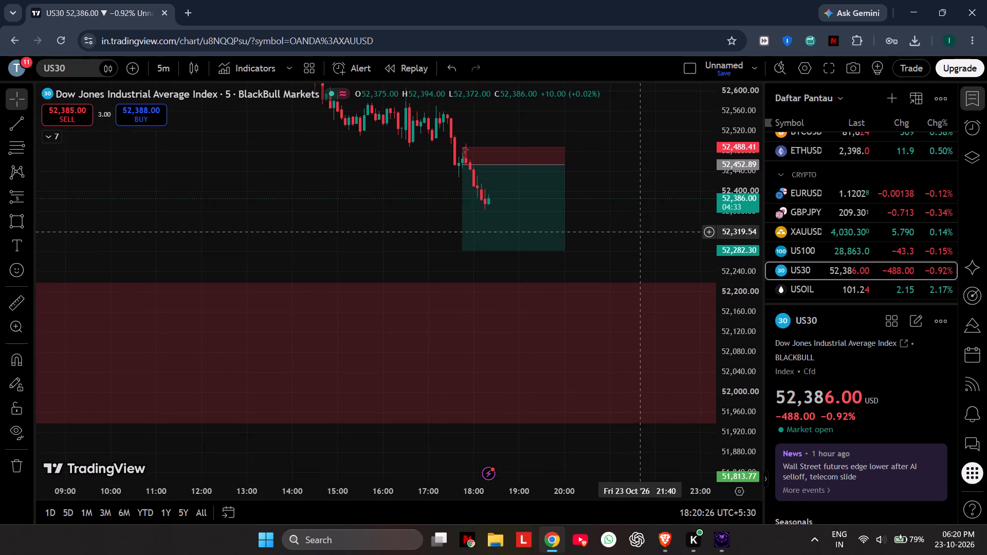
{"action": "left_click_drag", "start_coordinate": [641, 232], "coordinate": [653, 217]}
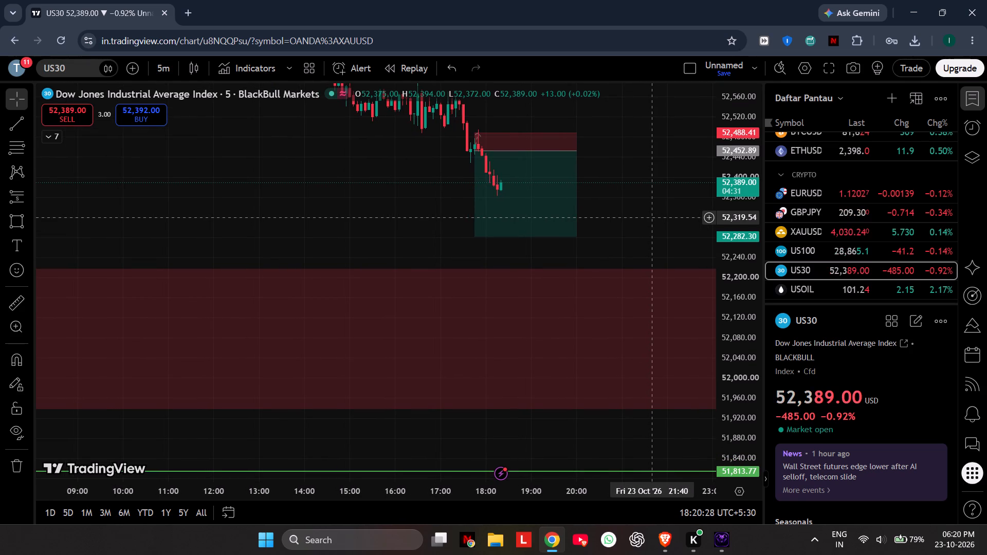
{"action": "left_click", "coordinate": [715, 539]}
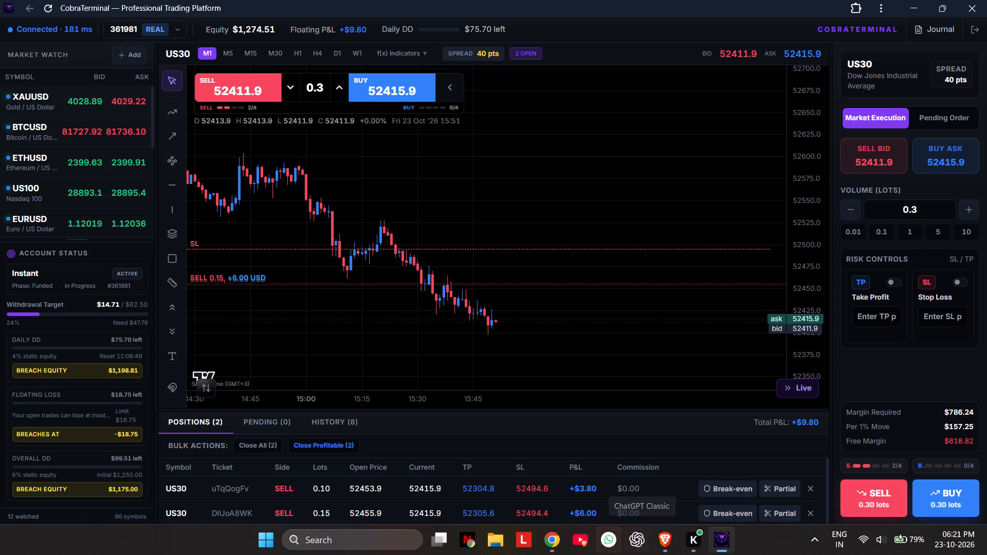
Switch to TradingView in Chrome and set the US30 chart to the 15-minute timeframe with its view reset and centred on the short plan.
{"action": "left_click", "coordinate": [554, 541]}
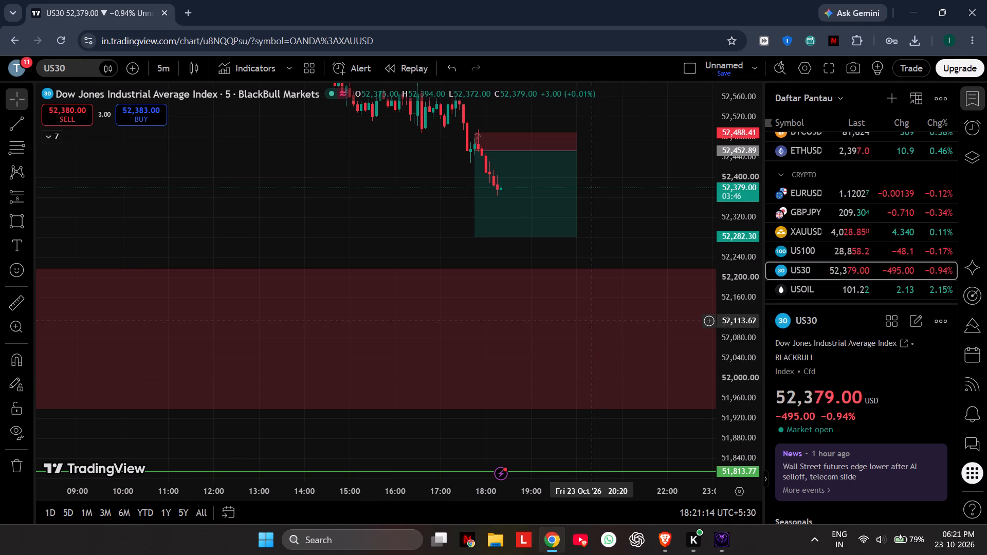
{"action": "left_click_drag", "start_coordinate": [664, 217], "coordinate": [639, 218]}
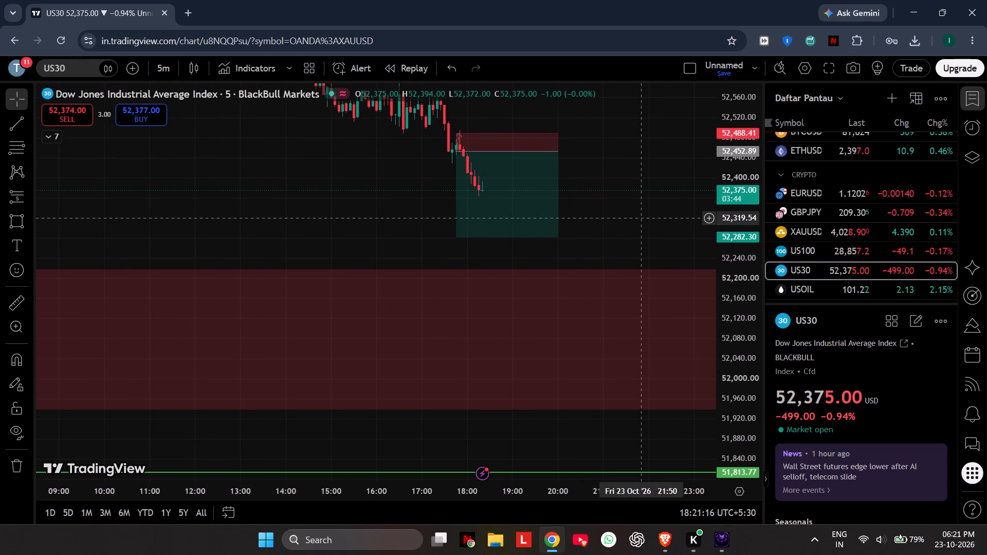
{"action": "scroll", "coordinate": [261, 219], "scroll_direction": "down", "scroll_amount": 4}
{"action": "left_click_drag", "start_coordinate": [268, 219], "coordinate": [363, 234]}
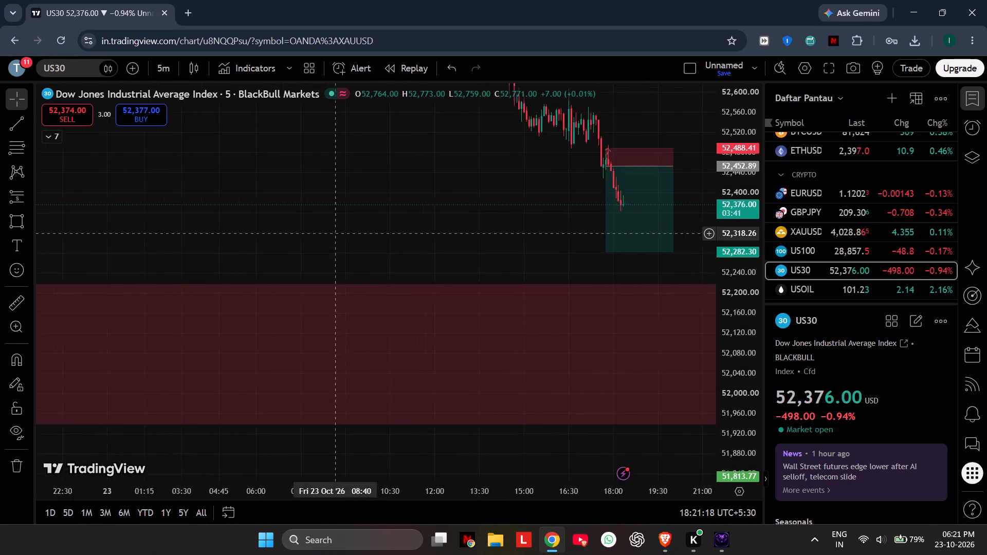
{"action": "left_click_drag", "start_coordinate": [363, 234], "coordinate": [551, 275]}
{"action": "left_click", "coordinate": [169, 68]}
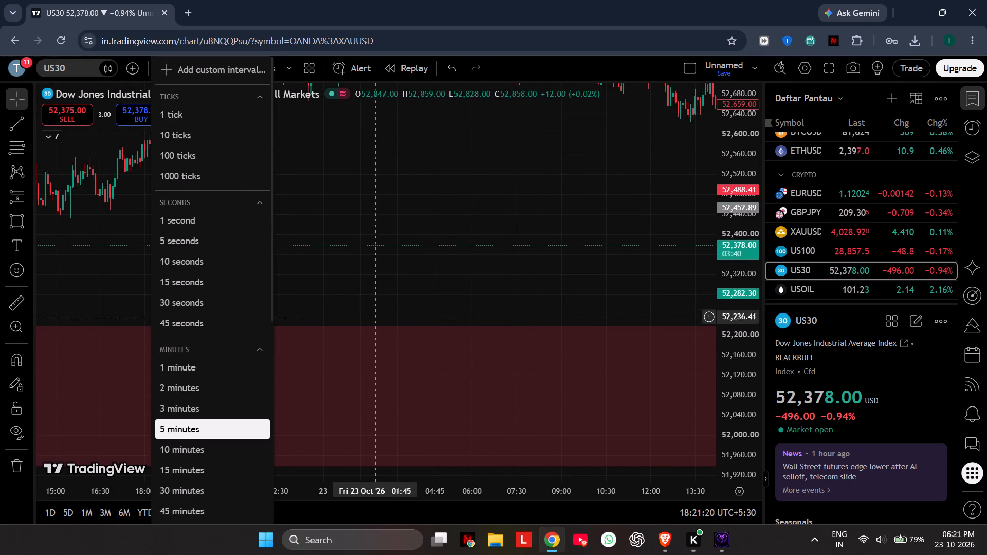
{"action": "left_click", "coordinate": [188, 479]}
{"action": "left_click", "coordinate": [432, 452]}
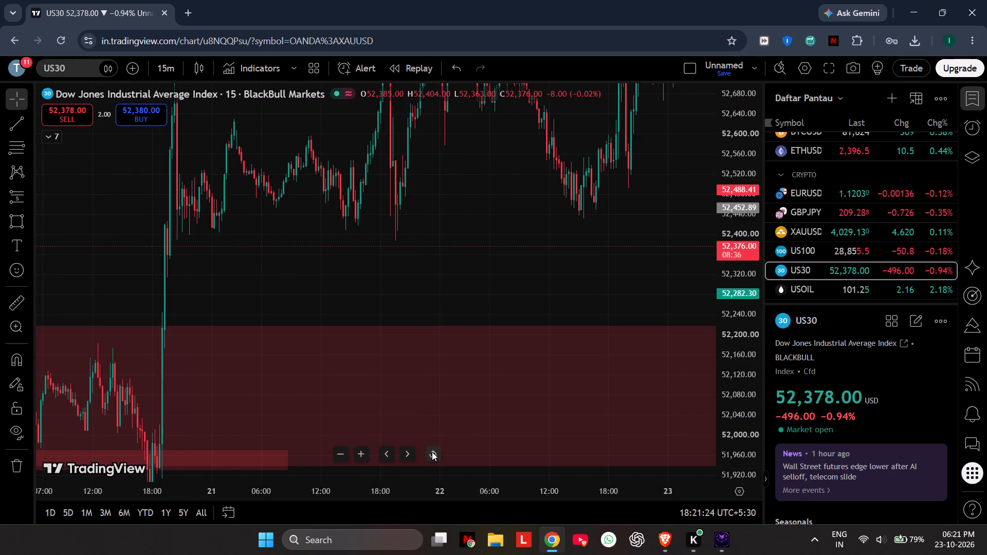
{"action": "scroll", "coordinate": [727, 358], "scroll_direction": "down", "scroll_amount": 5}
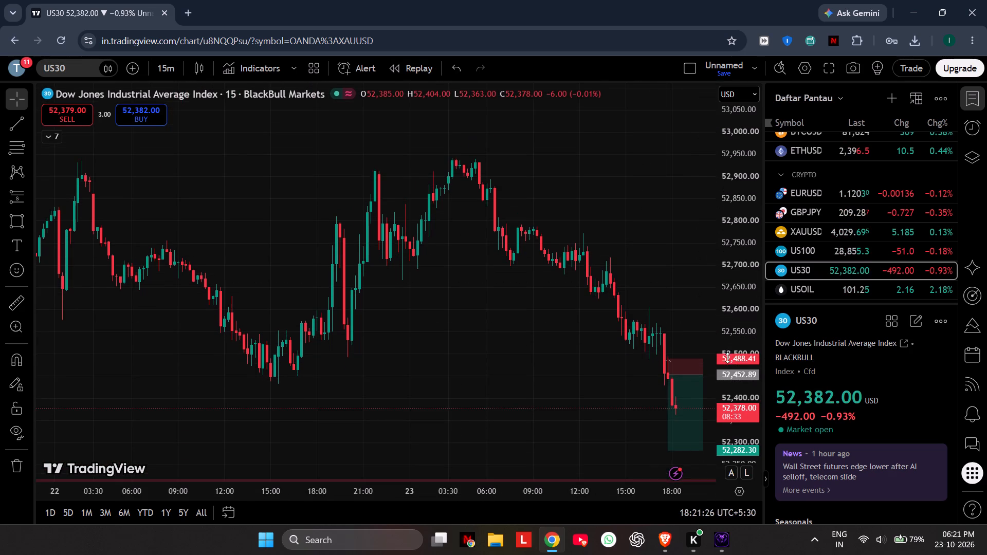
{"action": "left_click_drag", "start_coordinate": [582, 429], "coordinate": [578, 269]}
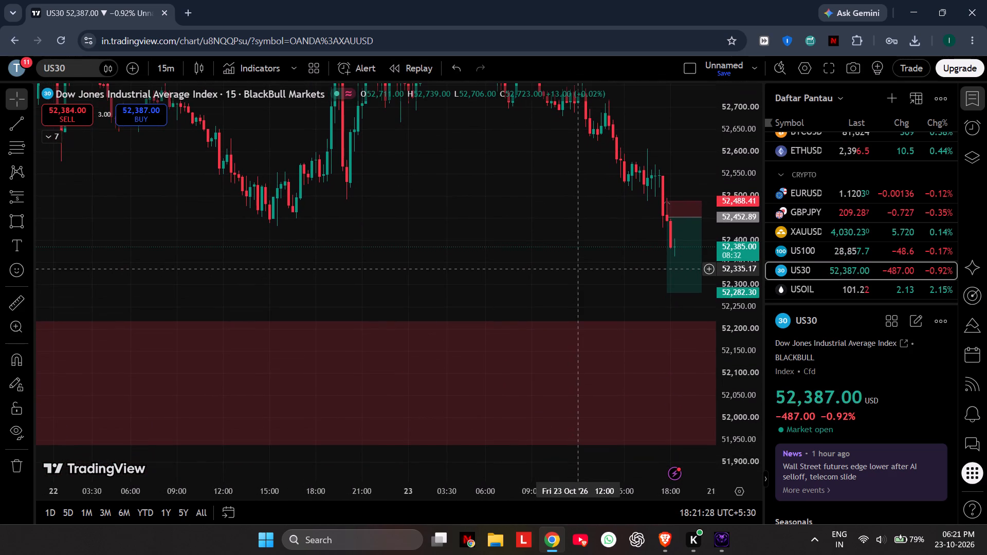
{"action": "left_click_drag", "start_coordinate": [578, 269], "coordinate": [578, 266]}
Switch to CobraTerminal and close the 0.15-lot US30 sell position.
{"action": "left_click", "coordinate": [718, 534]}
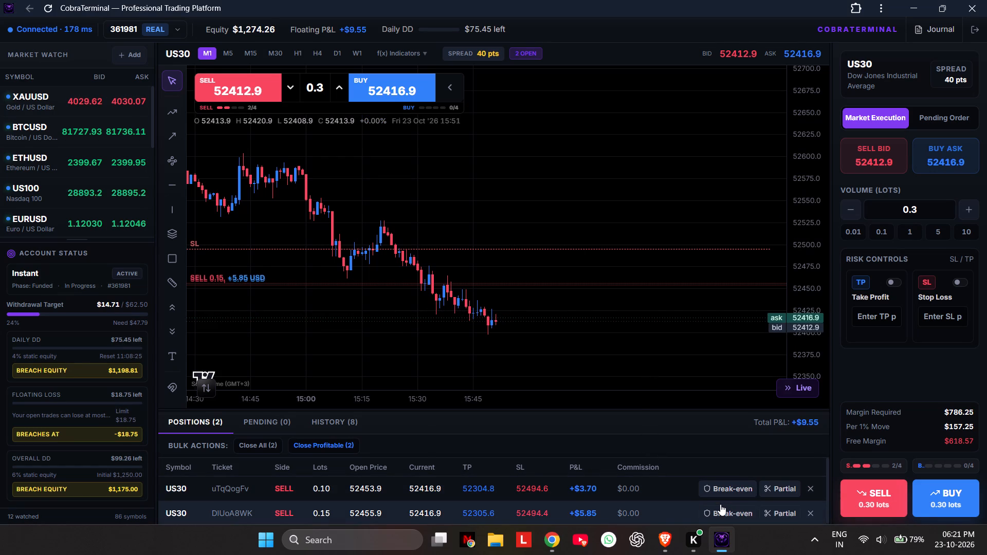
{"action": "left_click", "coordinate": [812, 510]}
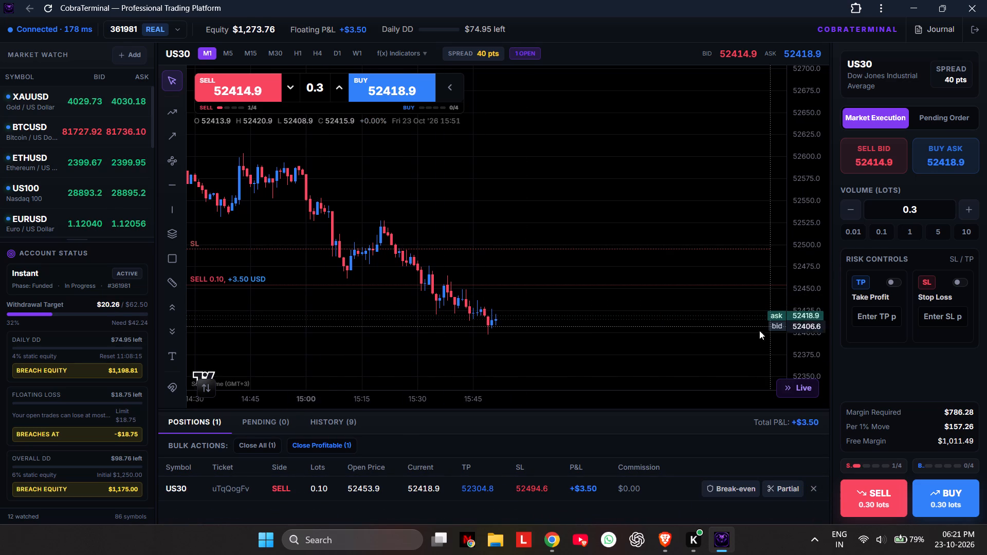
Check the stop-loss level of the remaining 0.10-lot US30 sell against the latest 1-minute candles.
{"action": "left_click", "coordinate": [652, 251]}
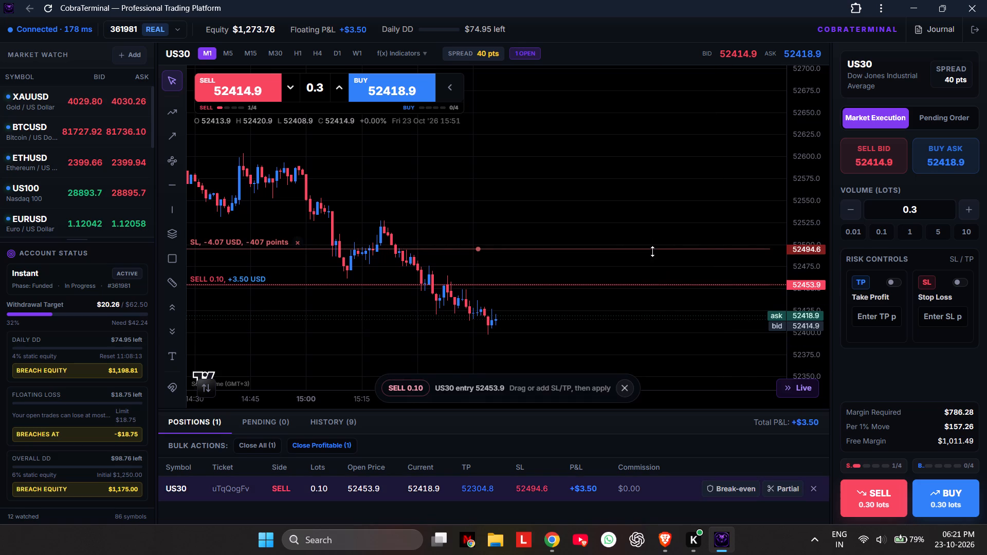
{"action": "left_click", "coordinate": [633, 192]}
{"action": "scroll", "coordinate": [671, 312], "scroll_direction": "down", "scroll_amount": 1}
{"action": "left_click_drag", "start_coordinate": [690, 341], "coordinate": [678, 330]}
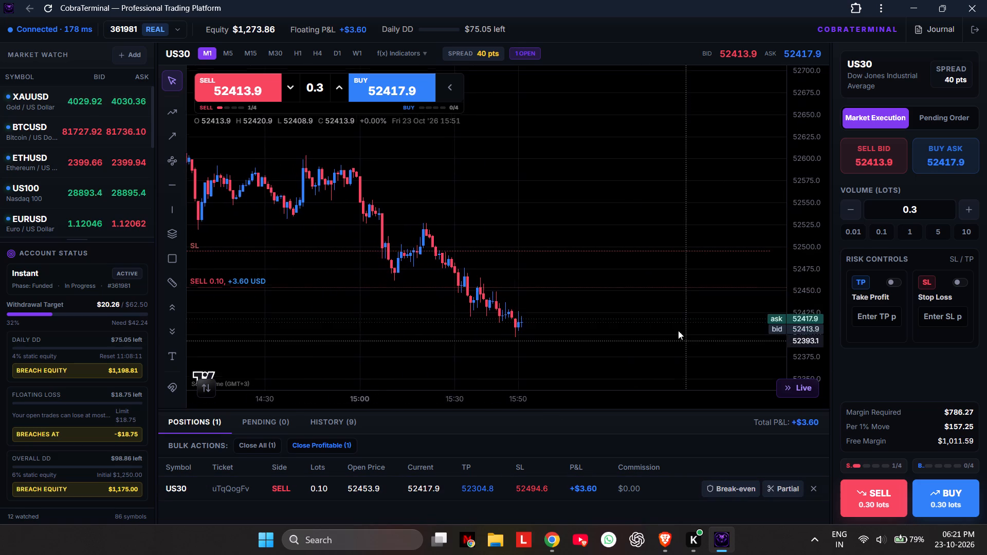
Set CobraTerminal's US30 chart to the 5-minute timeframe and examine the wider price history around the open 0.10-lot sell.
{"action": "left_click_drag", "start_coordinate": [678, 330], "coordinate": [672, 280]}
{"action": "scroll", "coordinate": [791, 301], "scroll_direction": "down", "scroll_amount": 1}
{"action": "left_click_drag", "start_coordinate": [730, 332], "coordinate": [701, 312]}
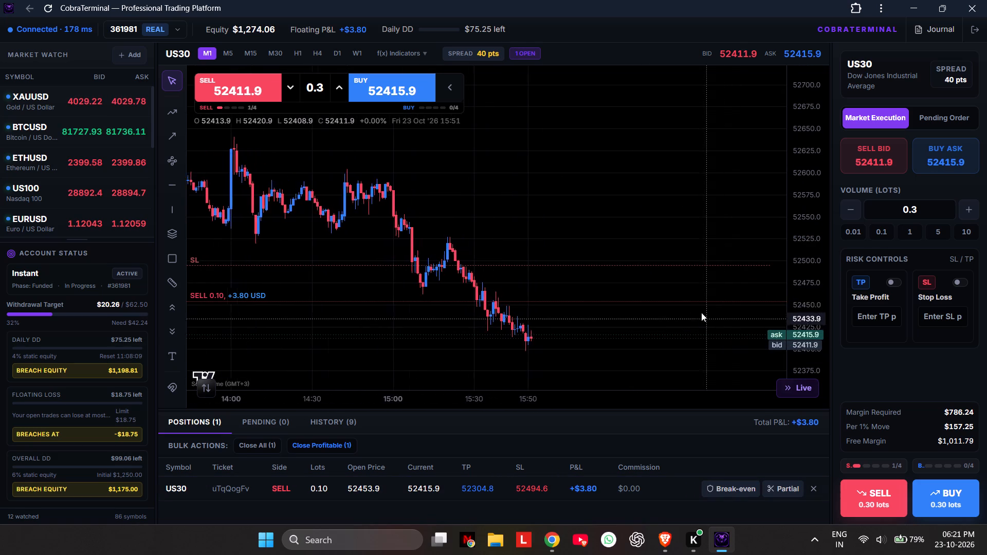
{"action": "left_click_drag", "start_coordinate": [701, 312], "coordinate": [685, 289]}
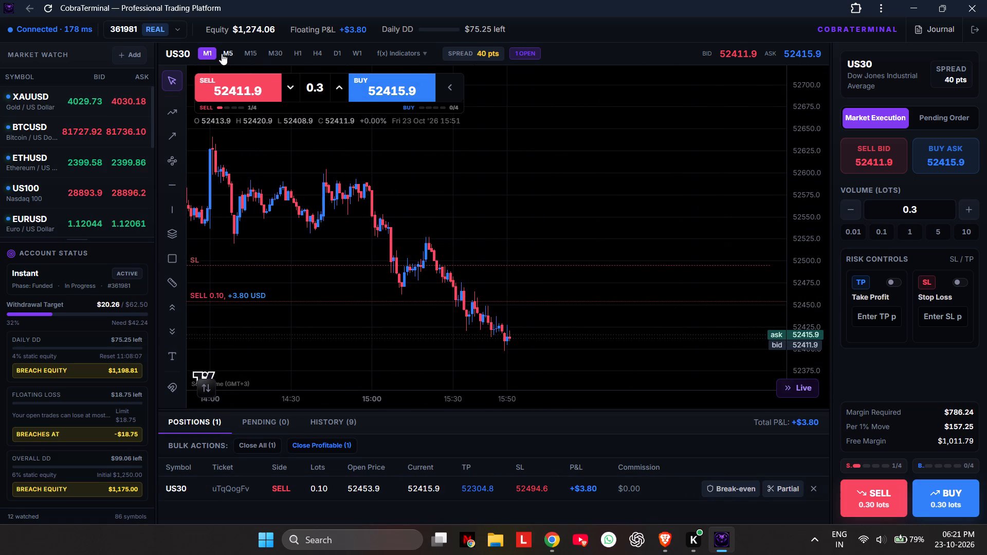
{"action": "left_click", "coordinate": [227, 52]}
{"action": "scroll", "coordinate": [785, 254], "scroll_direction": "down", "scroll_amount": 1}
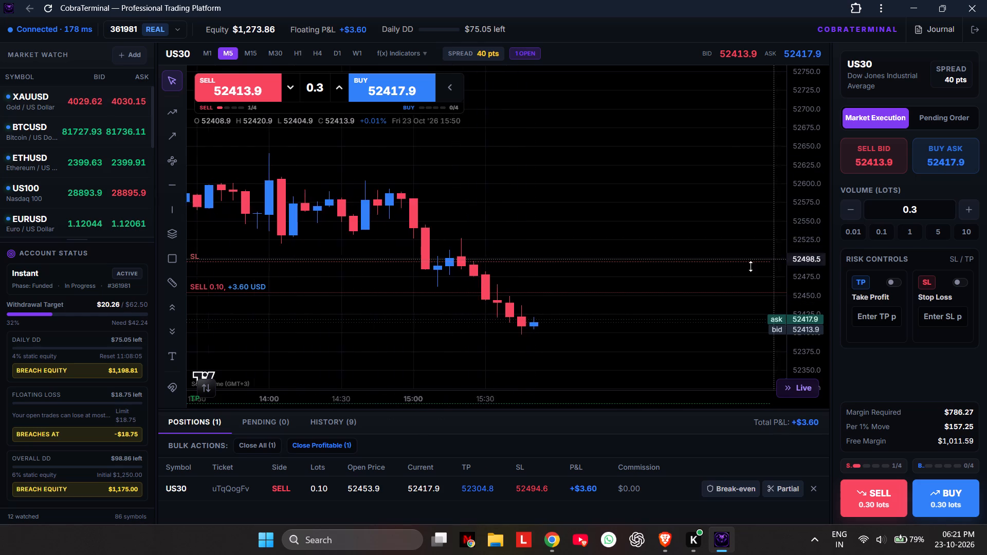
{"action": "scroll", "coordinate": [698, 277], "scroll_direction": "down", "scroll_amount": 6}
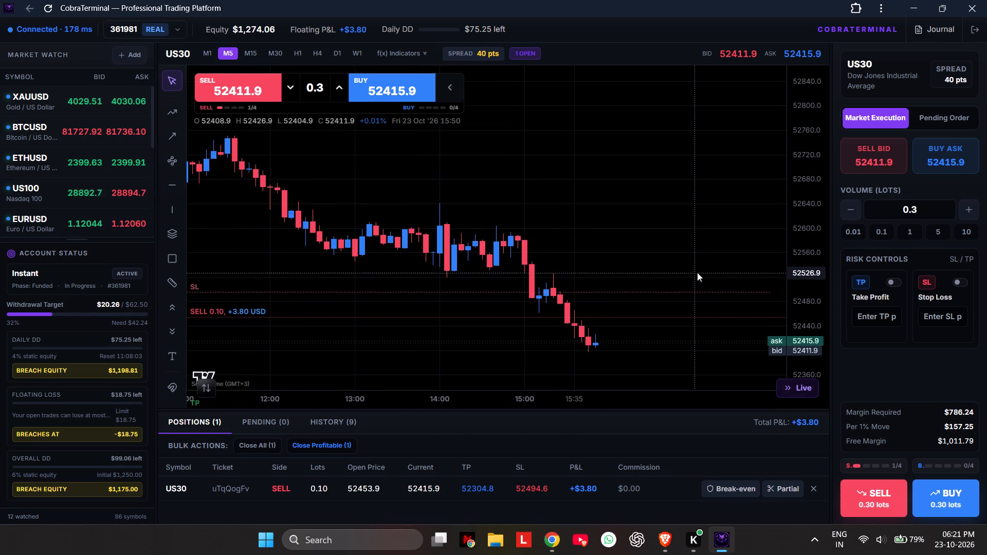
{"action": "scroll", "coordinate": [697, 272], "scroll_direction": "down", "scroll_amount": 13}
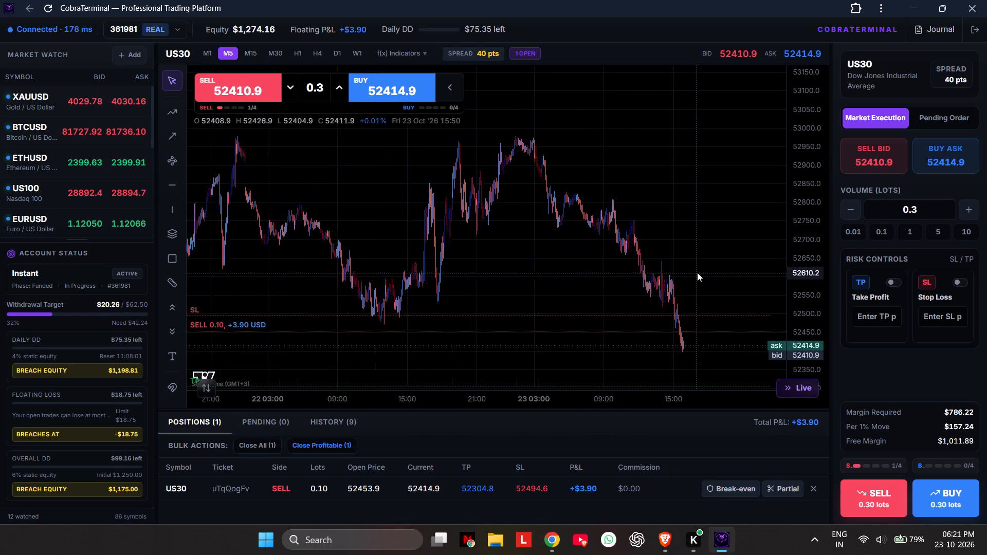
Inspect the 0.10-lot US30 sell's chart levels and compare its entry and stop-loss with the recent 5-minute candles.
{"action": "left_click", "coordinate": [519, 386]}
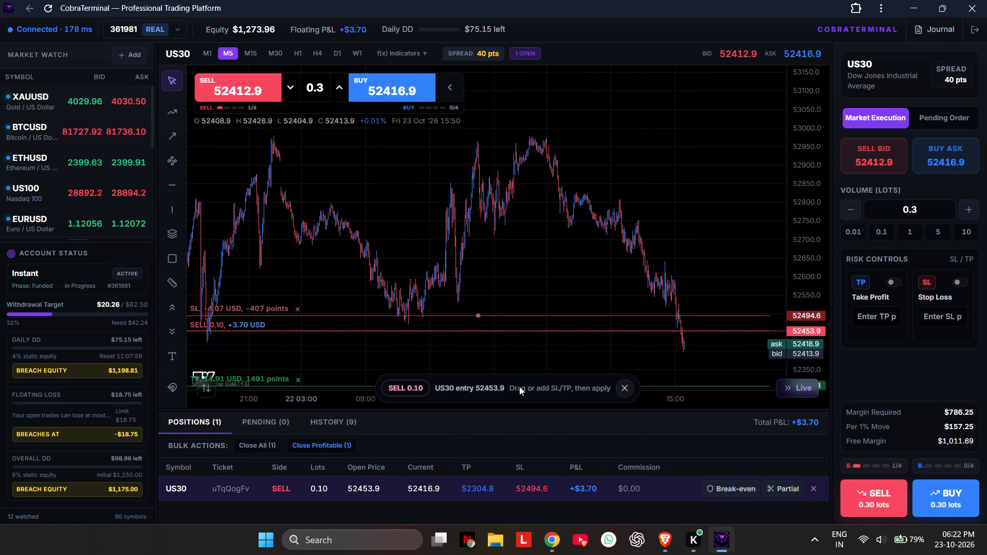
{"action": "left_click", "coordinate": [651, 144]}
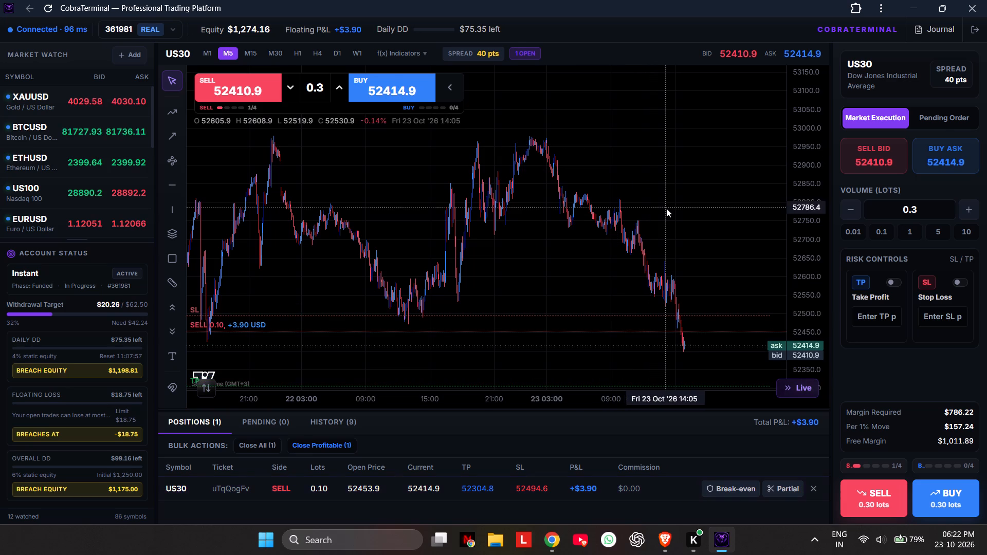
{"action": "scroll", "coordinate": [666, 208], "scroll_direction": "up", "scroll_amount": 11}
{"action": "left_click_drag", "start_coordinate": [659, 210], "coordinate": [384, 190]}
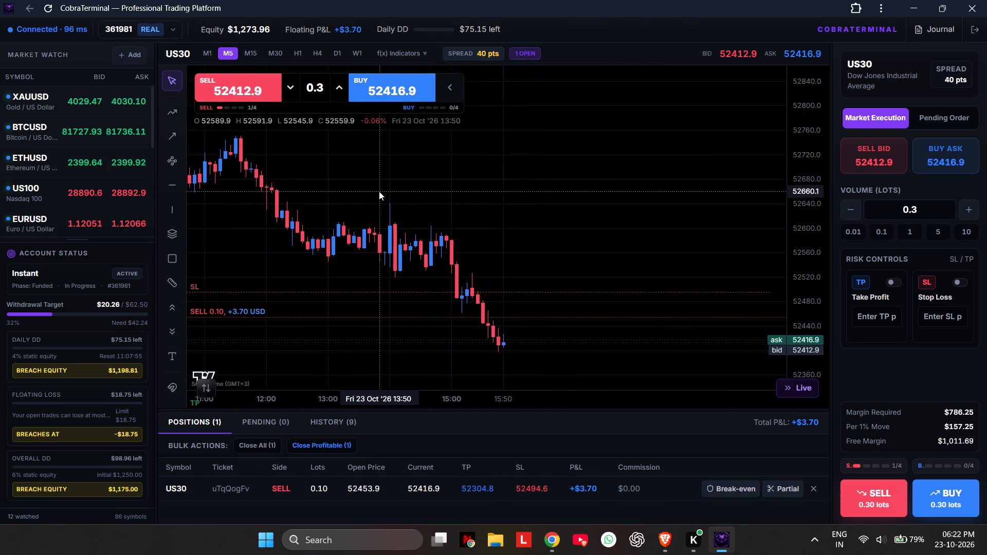
{"action": "left_click_drag", "start_coordinate": [661, 185], "coordinate": [572, 187]}
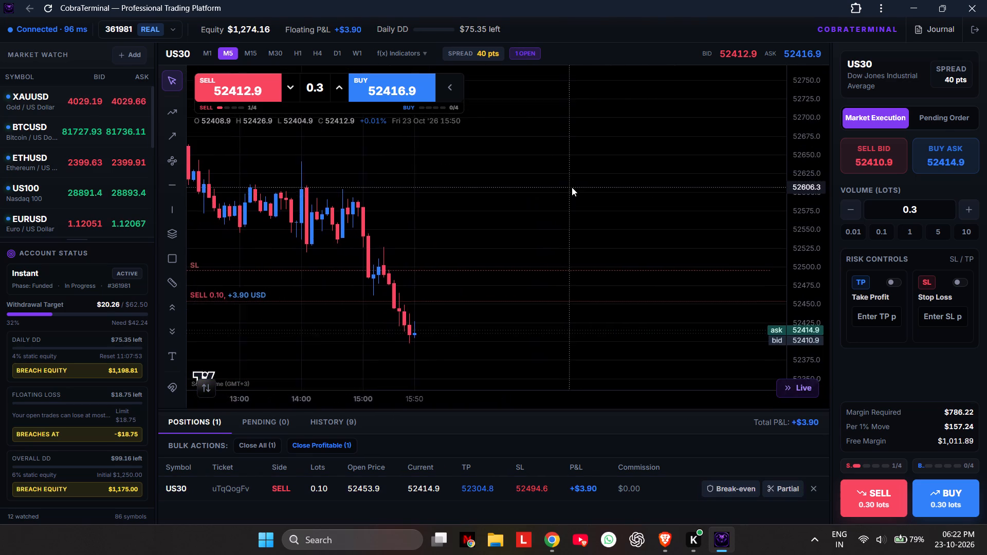
{"action": "left_click_drag", "start_coordinate": [572, 187], "coordinate": [631, 149]}
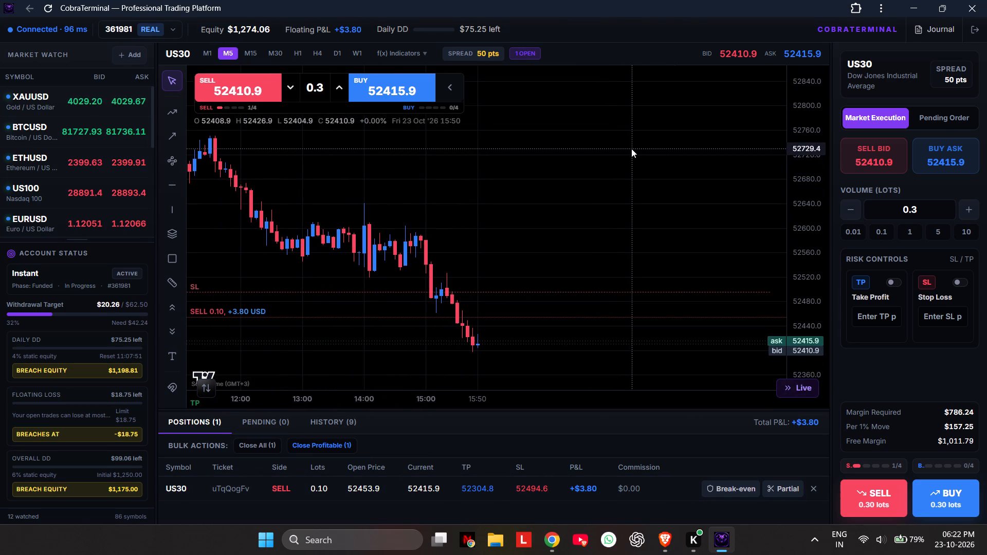
{"action": "scroll", "coordinate": [631, 149], "scroll_direction": "down", "scroll_amount": 1}
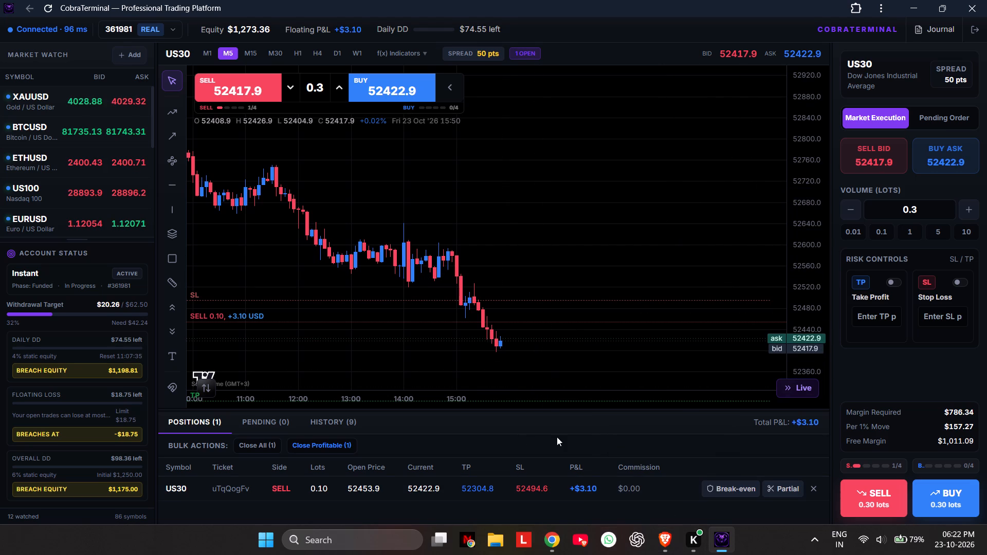
Switch to TradingView in Chrome, view the US30 15-minute short plan and dismiss the advertisement covering the chart.
{"action": "left_click", "coordinate": [551, 541]}
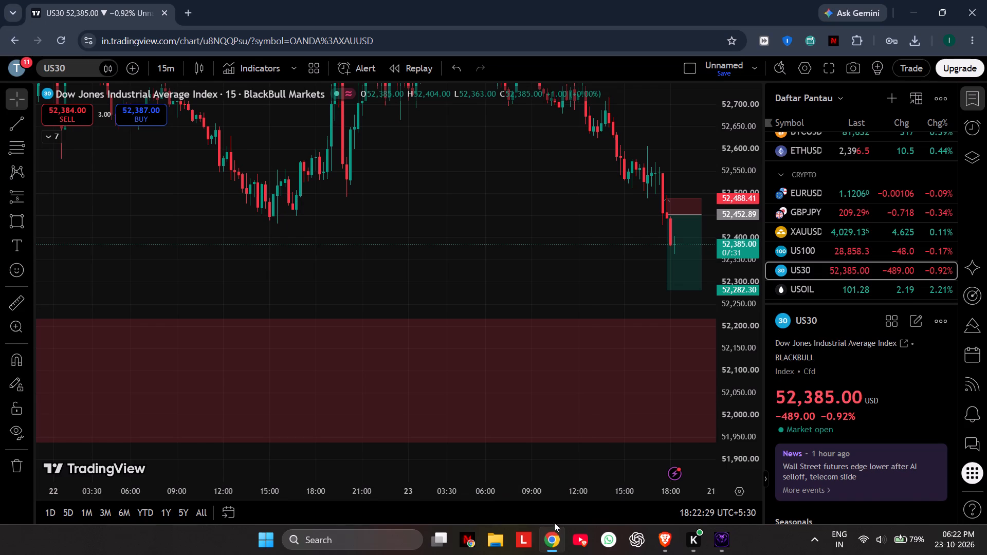
{"action": "left_click_drag", "start_coordinate": [591, 270], "coordinate": [584, 269]}
{"action": "left_click_drag", "start_coordinate": [584, 269], "coordinate": [490, 286]}
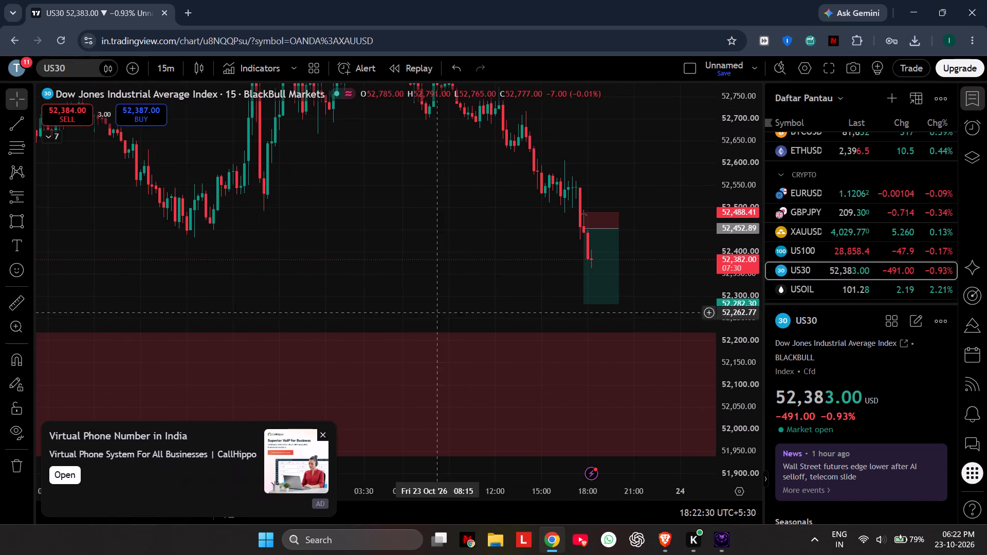
{"action": "left_click", "coordinate": [321, 433]}
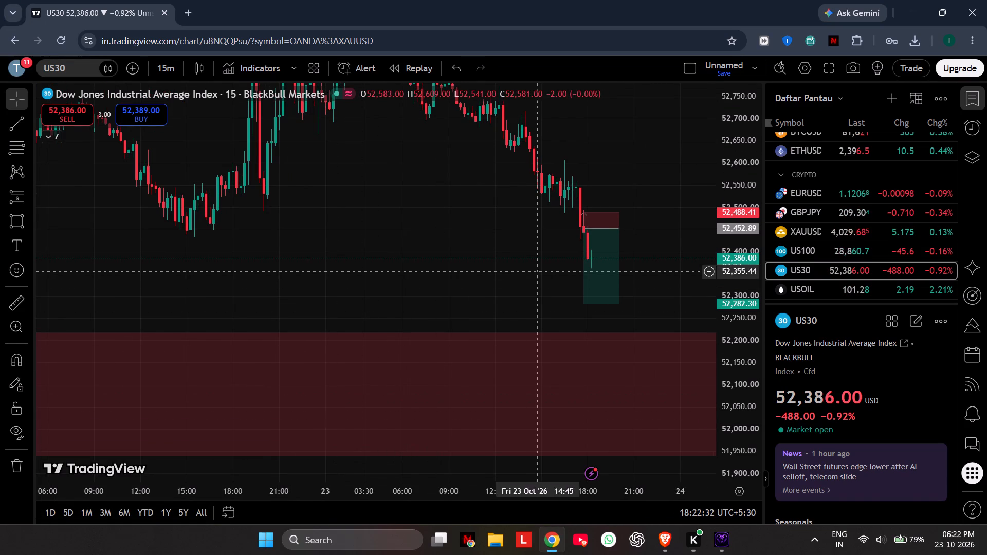
{"action": "left_click", "coordinate": [625, 275]}
Switch to Brave to check the live gold analysis stream on YouTube.
{"action": "left_click", "coordinate": [660, 540]}
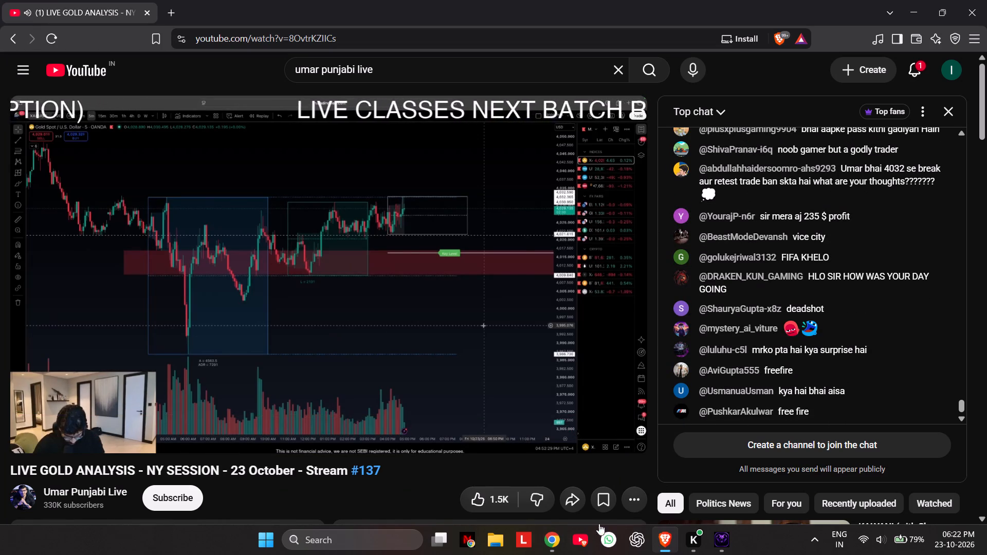
Return to TradingView in Chrome and examine the 15-minute US30 decline against the short plan and the red zone below it.
{"action": "left_click", "coordinate": [555, 538]}
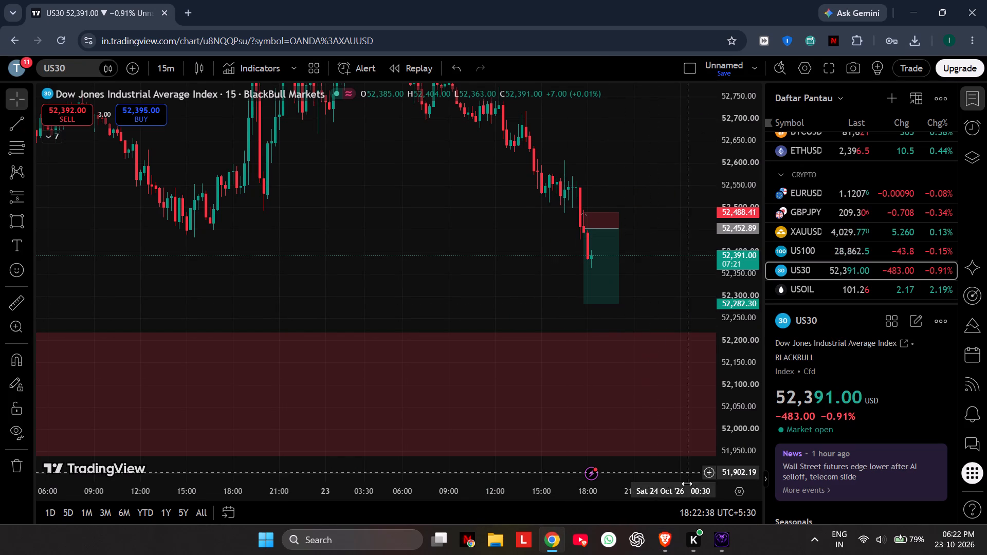
{"action": "left_click_drag", "start_coordinate": [455, 225], "coordinate": [410, 225]}
{"action": "scroll", "coordinate": [410, 224], "scroll_direction": "up", "scroll_amount": 3}
{"action": "left_click_drag", "start_coordinate": [393, 292], "coordinate": [460, 326]}
{"action": "scroll", "coordinate": [729, 264], "scroll_direction": "down", "scroll_amount": 8}
{"action": "scroll", "coordinate": [612, 263], "scroll_direction": "down", "scroll_amount": 5}
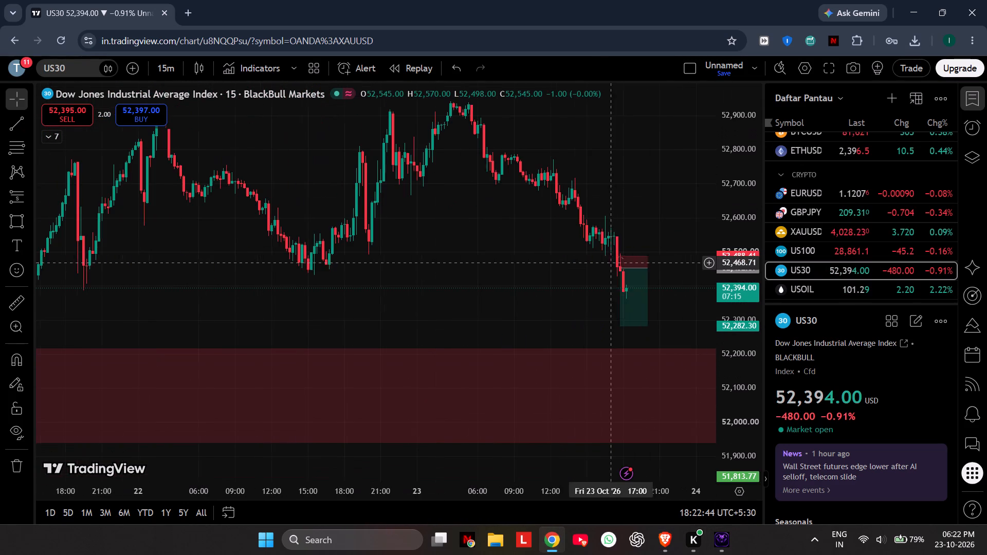
{"action": "left_click_drag", "start_coordinate": [561, 303], "coordinate": [394, 313]}
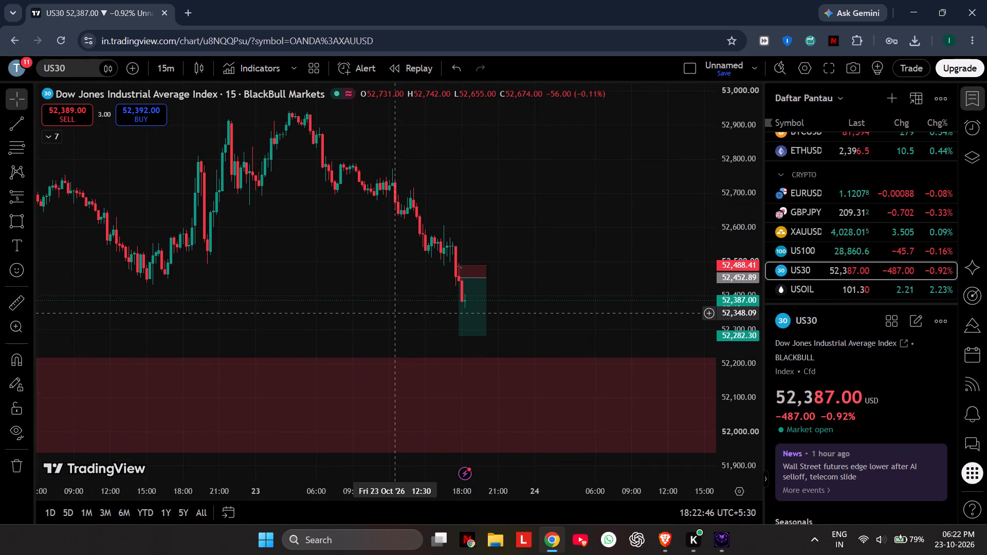
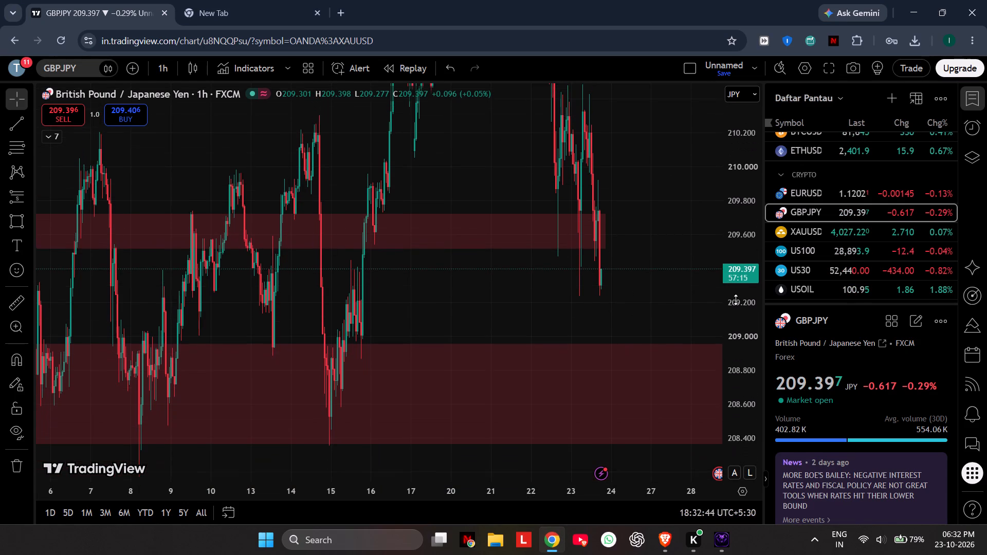
{"action": "scroll", "coordinate": [736, 300], "scroll_direction": "down", "scroll_amount": 20}
{"action": "scroll", "coordinate": [736, 300], "scroll_direction": "down", "scroll_amount": 6}
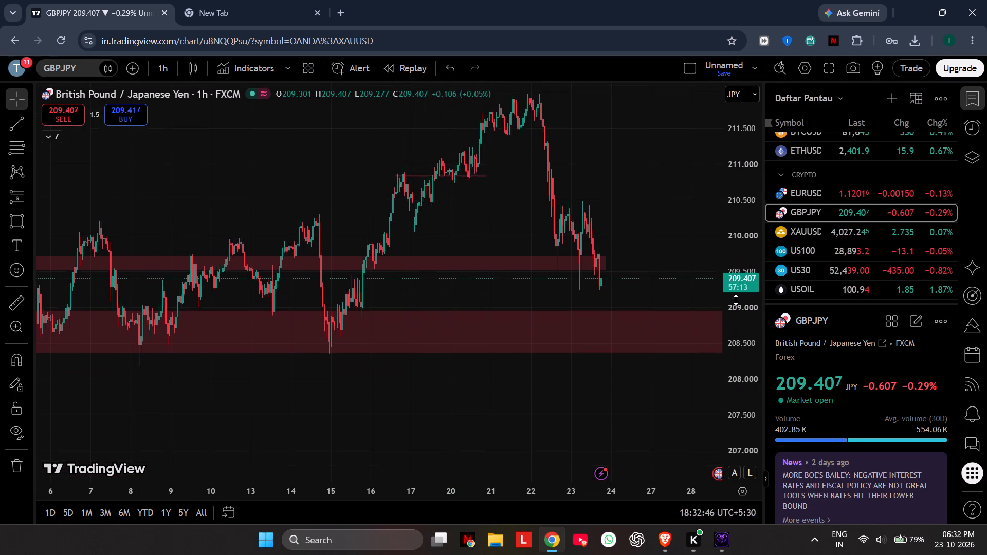
{"action": "scroll", "coordinate": [736, 300], "scroll_direction": "down", "scroll_amount": 1}
{"action": "left_click_drag", "start_coordinate": [606, 410], "coordinate": [575, 410]}
{"action": "scroll", "coordinate": [578, 323], "scroll_direction": "up", "scroll_amount": 5}
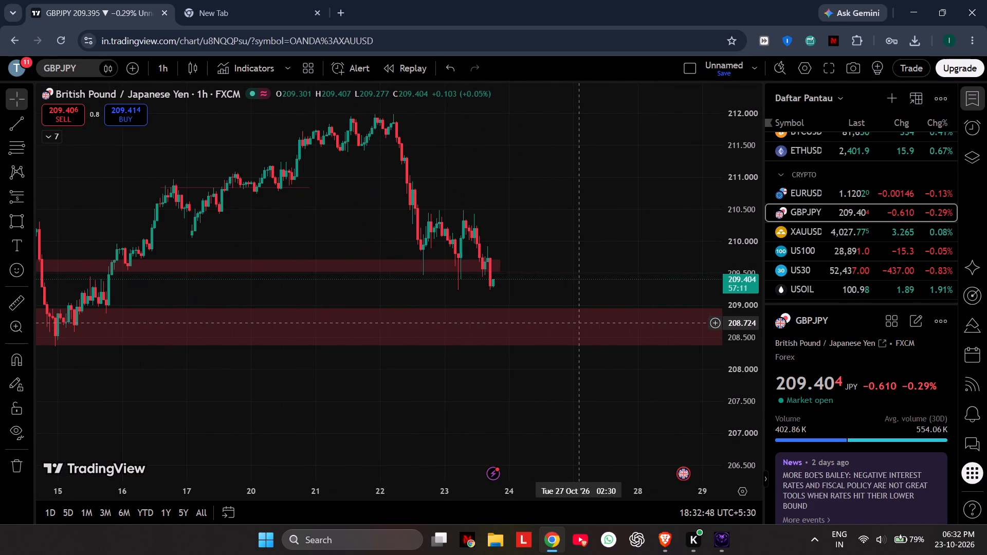
{"action": "scroll", "coordinate": [748, 417], "scroll_direction": "up", "scroll_amount": 5}
{"action": "scroll", "coordinate": [605, 386], "scroll_direction": "down", "scroll_amount": 4}
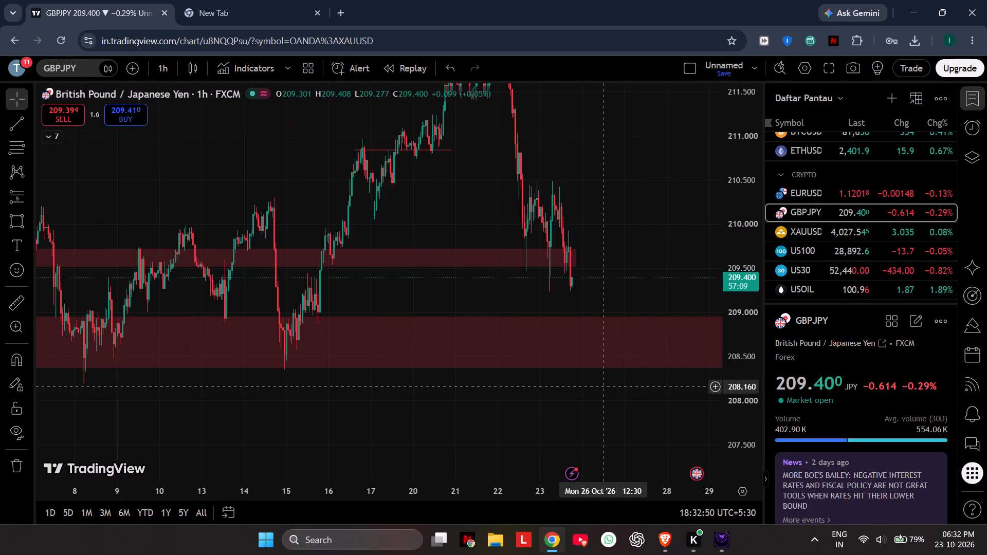
{"action": "scroll", "coordinate": [738, 358], "scroll_direction": "down", "scroll_amount": 16}
{"action": "scroll", "coordinate": [625, 440], "scroll_direction": "down", "scroll_amount": 9}
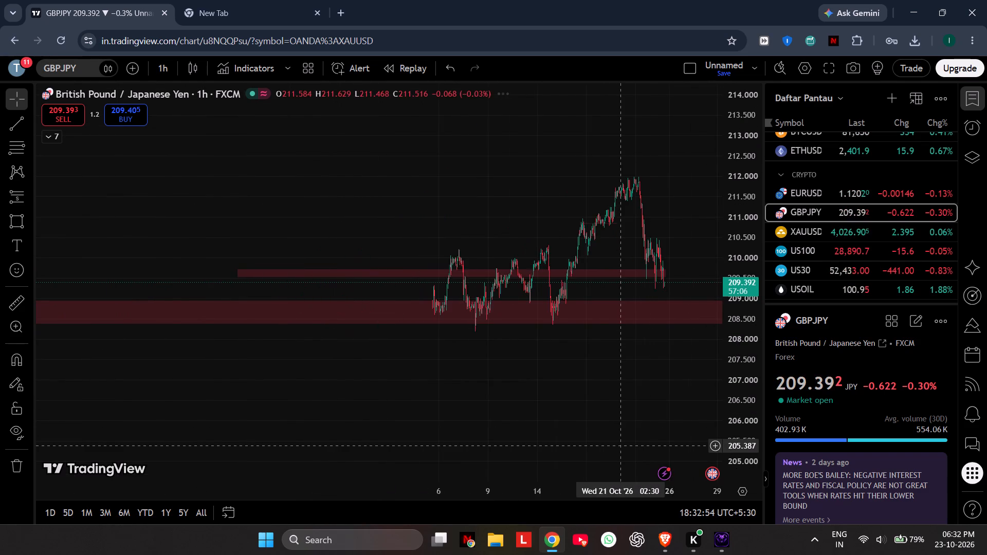
Examine GBPJPY's 1-hour price history from August through October against the red zones and the red lines near 215.
{"action": "scroll", "coordinate": [620, 446], "scroll_direction": "down", "scroll_amount": 4}
{"action": "scroll", "coordinate": [731, 302], "scroll_direction": "down", "scroll_amount": 3}
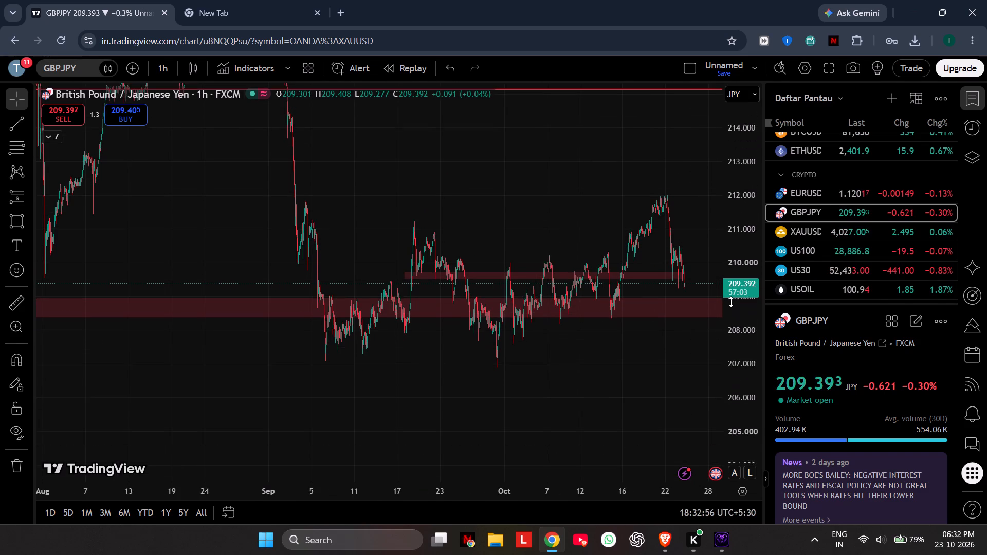
{"action": "scroll", "coordinate": [731, 302], "scroll_direction": "down", "scroll_amount": 9}
{"action": "left_click_drag", "start_coordinate": [649, 381], "coordinate": [511, 386]}
{"action": "scroll", "coordinate": [511, 386], "scroll_direction": "down", "scroll_amount": 5}
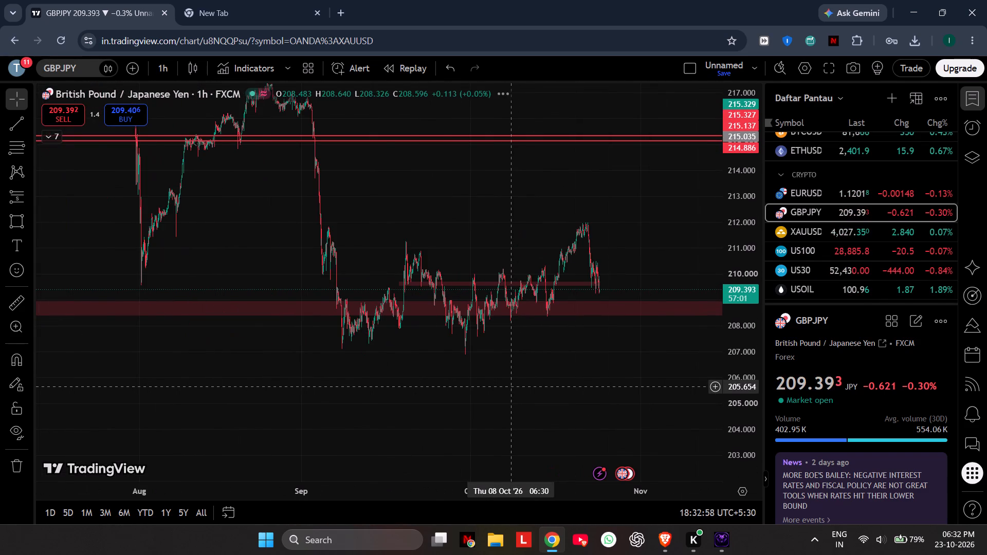
{"action": "scroll", "coordinate": [511, 386], "scroll_direction": "up", "scroll_amount": 3}
{"action": "scroll", "coordinate": [511, 386], "scroll_direction": "down", "scroll_amount": 3}
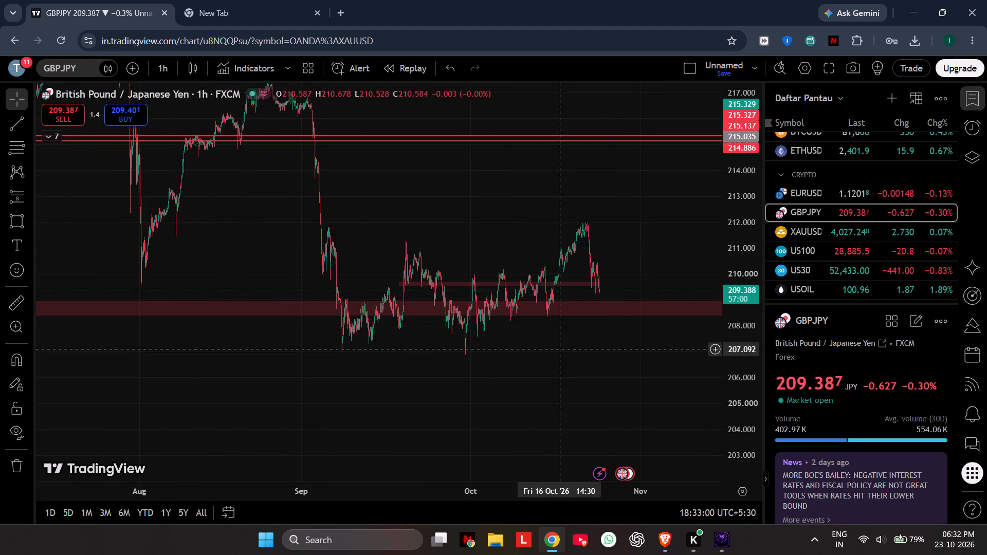
{"action": "scroll", "coordinate": [507, 358], "scroll_direction": "down", "scroll_amount": 4}
{"action": "scroll", "coordinate": [746, 244], "scroll_direction": "down", "scroll_amount": 3}
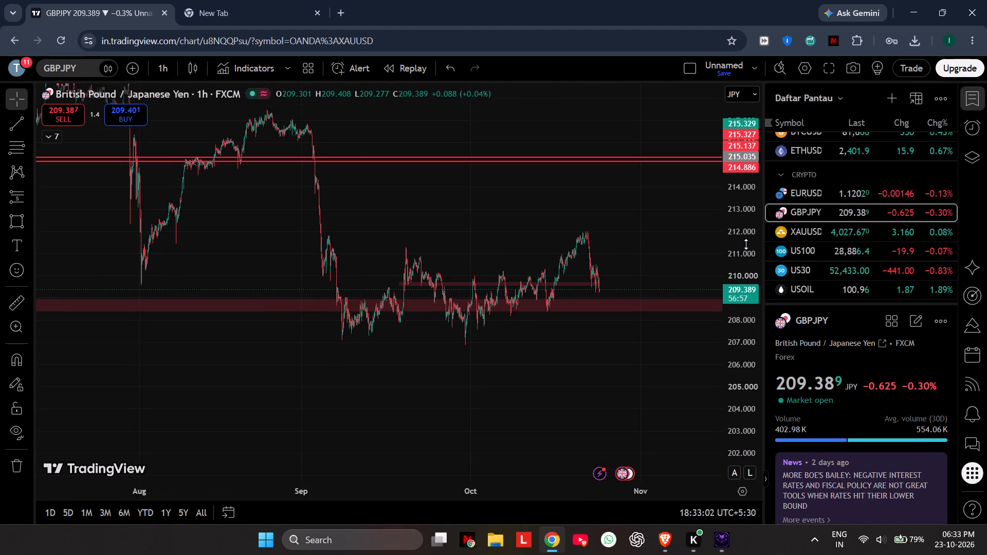
{"action": "scroll", "coordinate": [746, 244], "scroll_direction": "down", "scroll_amount": 9}
{"action": "scroll", "coordinate": [574, 340], "scroll_direction": "down", "scroll_amount": 4}
{"action": "left_click_drag", "start_coordinate": [551, 378], "coordinate": [592, 417]}
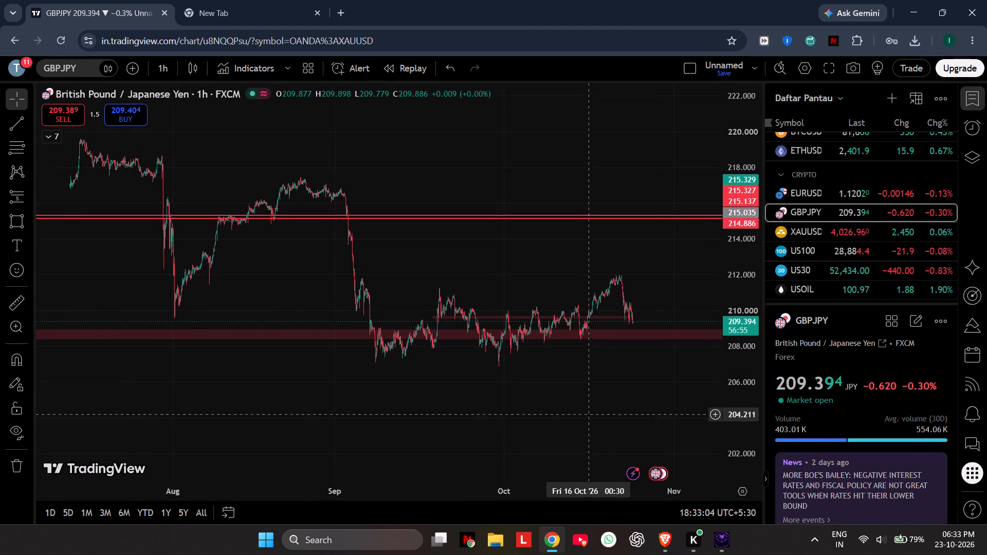
{"action": "left_click_drag", "start_coordinate": [592, 417], "coordinate": [612, 361]}
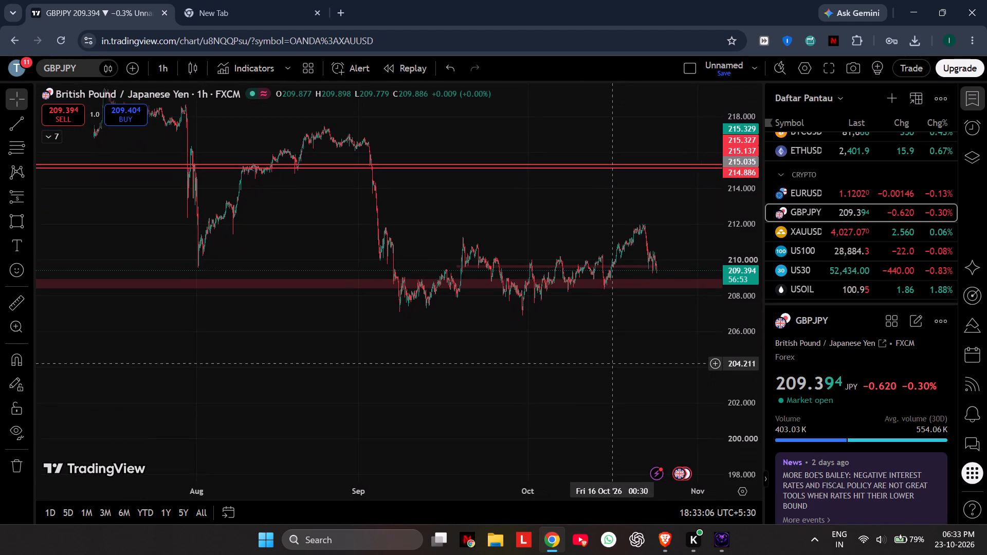
{"action": "left_click_drag", "start_coordinate": [612, 361], "coordinate": [600, 356]}
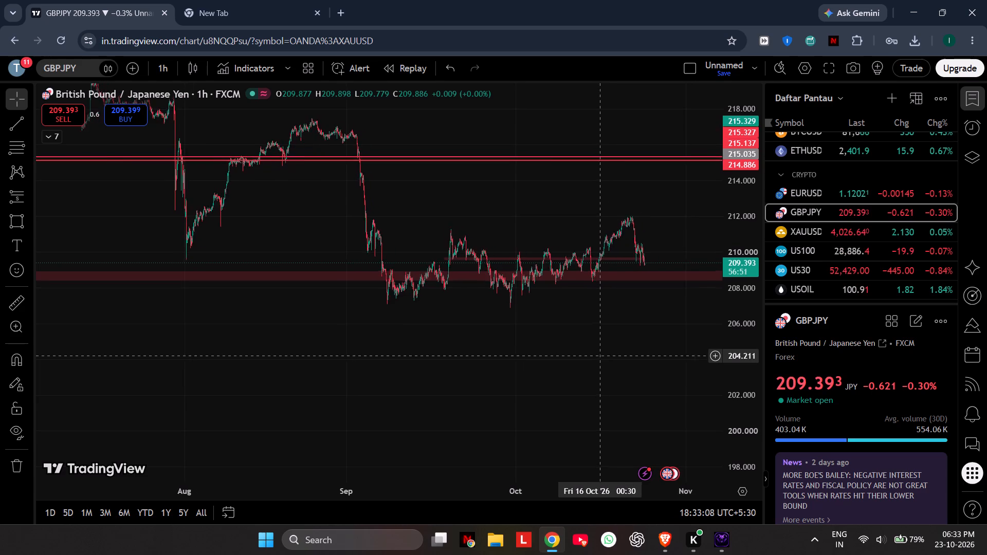
{"action": "left_click_drag", "start_coordinate": [600, 356], "coordinate": [637, 447]}
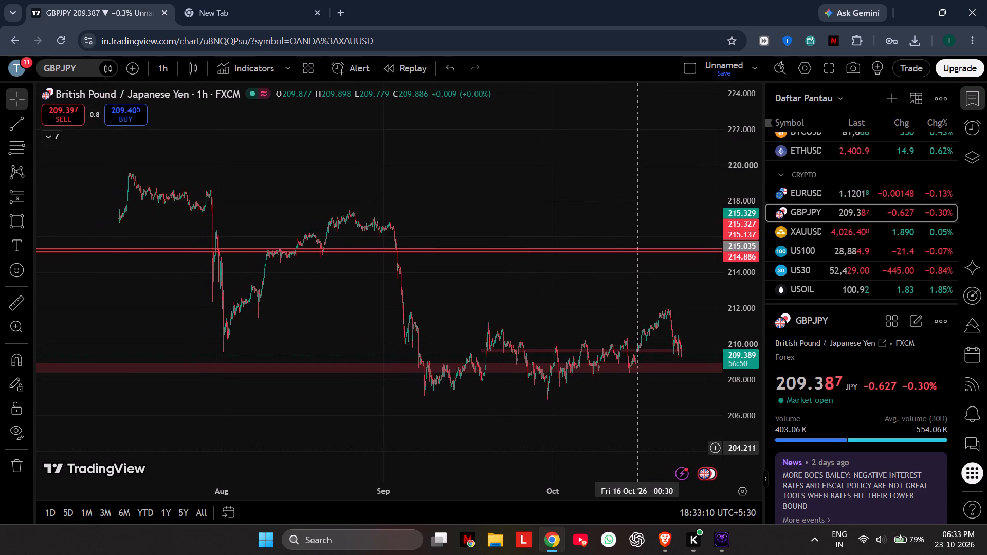
{"action": "left_click_drag", "start_coordinate": [637, 447], "coordinate": [572, 341]}
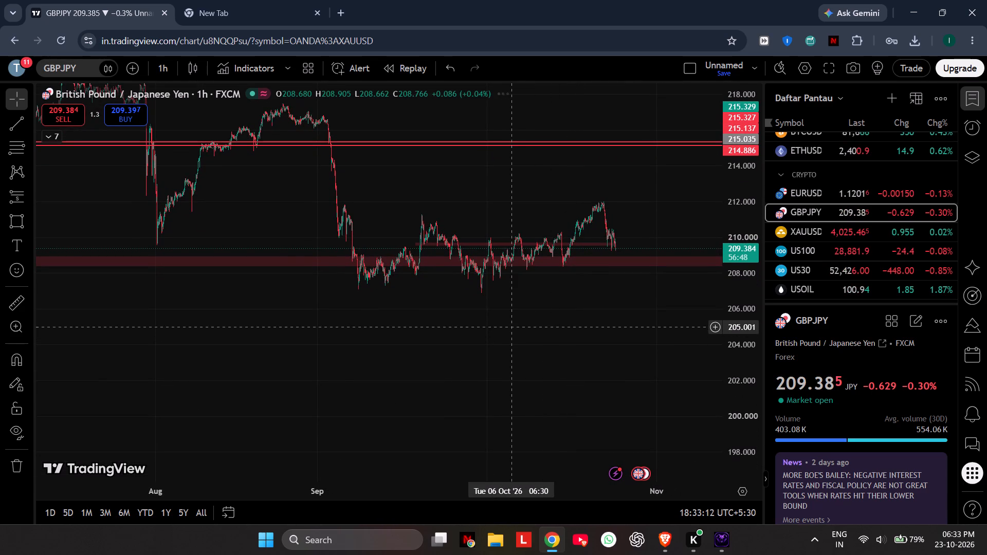
{"action": "scroll", "coordinate": [512, 327], "scroll_direction": "up", "scroll_amount": 4}
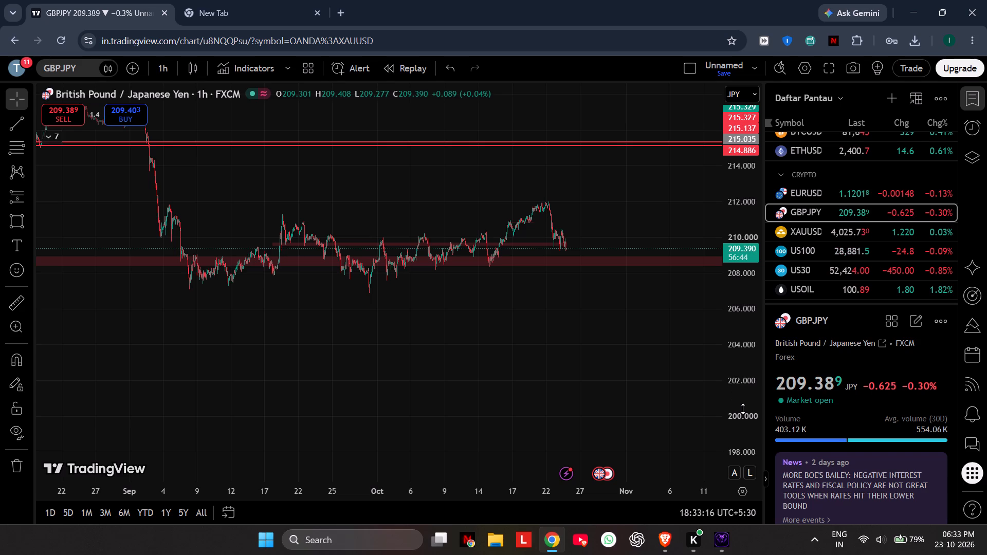
Review GBPJPY's 1-hour price history back to June and return to the latest candles at the red zones.
{"action": "scroll", "coordinate": [743, 409], "scroll_direction": "down", "scroll_amount": 5}
{"action": "scroll", "coordinate": [677, 407], "scroll_direction": "down", "scroll_amount": 9}
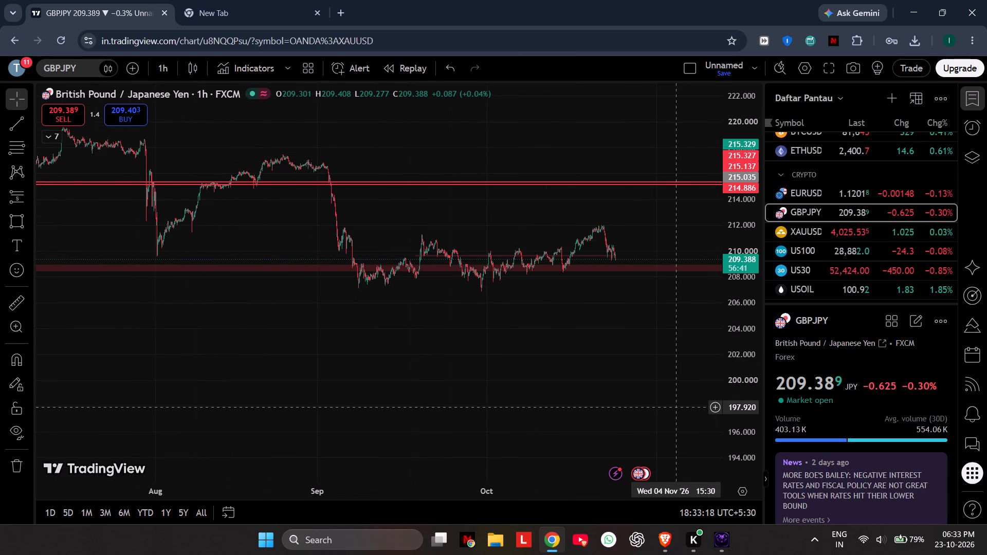
{"action": "left_click_drag", "start_coordinate": [301, 373], "coordinate": [581, 395]}
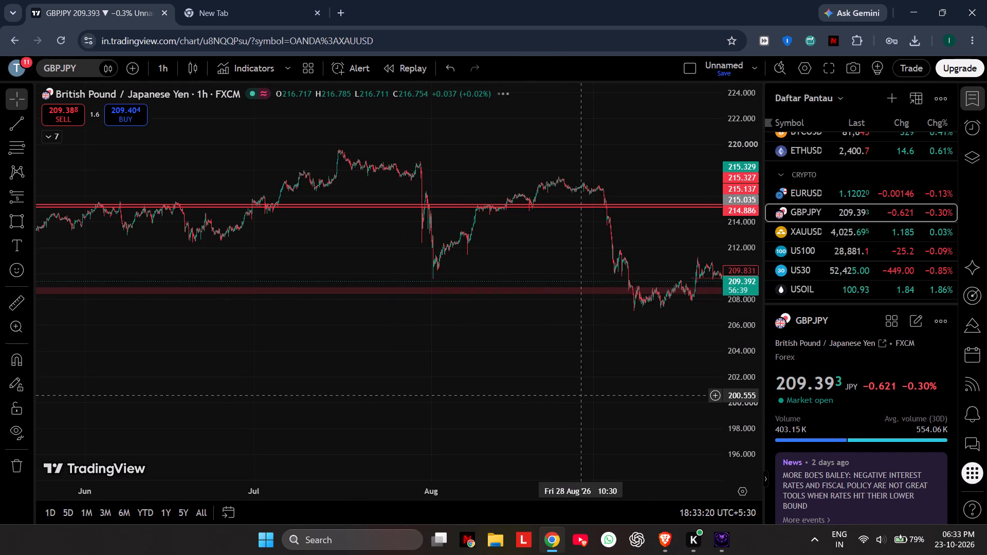
{"action": "left_click_drag", "start_coordinate": [575, 395], "coordinate": [535, 395]}
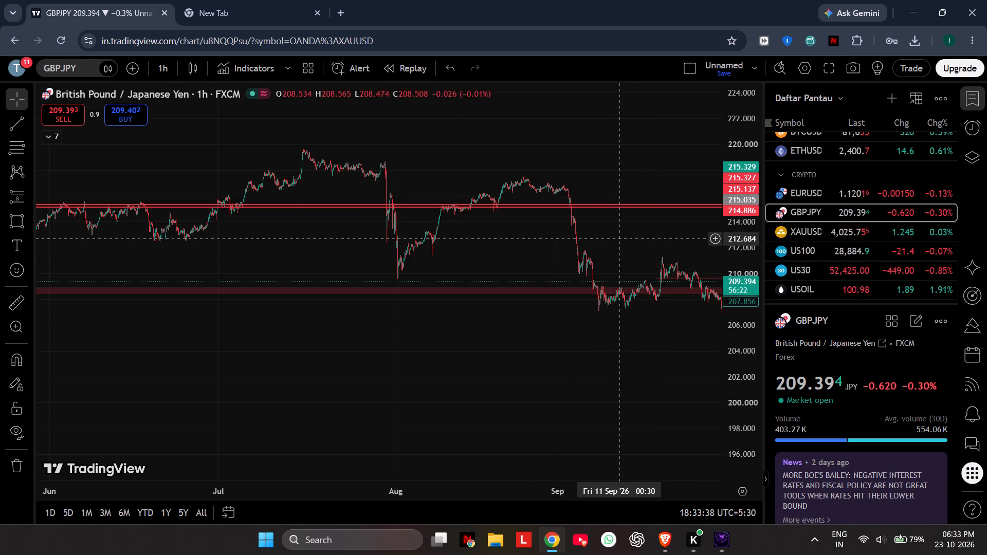
{"action": "left_click_drag", "start_coordinate": [619, 238], "coordinate": [394, 234]}
{"action": "left_click_drag", "start_coordinate": [591, 237], "coordinate": [525, 240]}
{"action": "scroll", "coordinate": [525, 240], "scroll_direction": "up", "scroll_amount": 6}
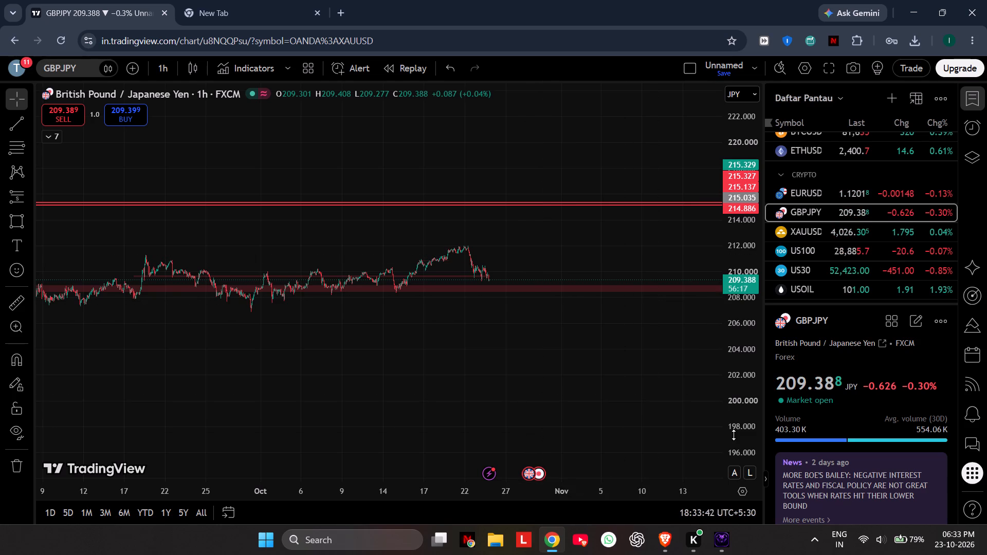
{"action": "scroll", "coordinate": [734, 435], "scroll_direction": "up", "scroll_amount": 12}
{"action": "scroll", "coordinate": [466, 297], "scroll_direction": "up", "scroll_amount": 6}
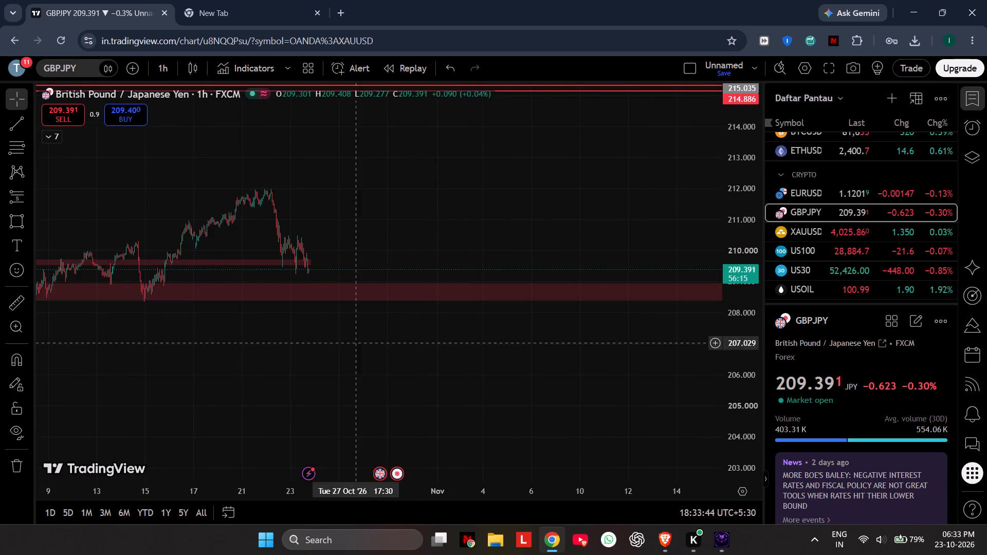
{"action": "left_click_drag", "start_coordinate": [346, 346], "coordinate": [554, 393]}
{"action": "scroll", "coordinate": [560, 387], "scroll_direction": "up", "scroll_amount": 8}
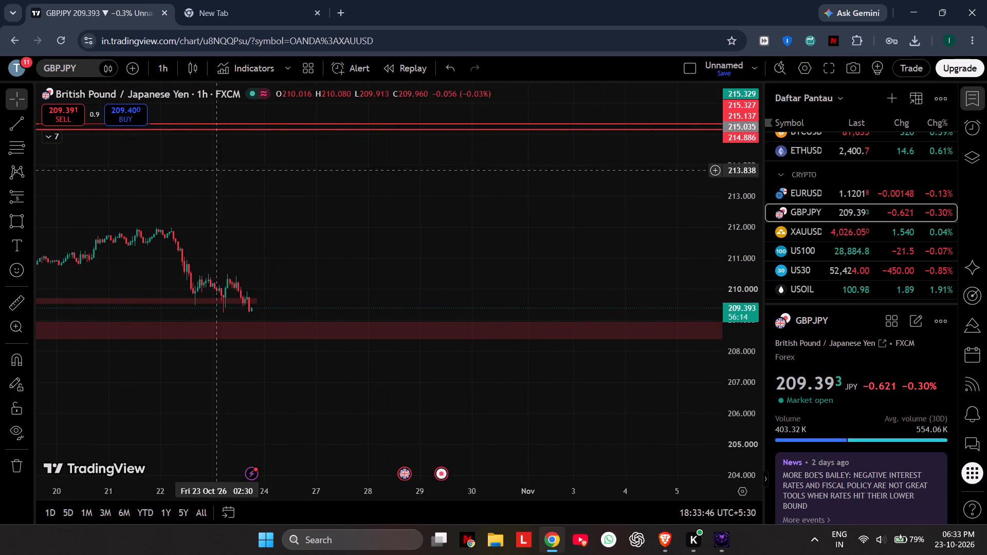
Set the GBPJPY chart interval to 5 minutes and examine the latest candles between the red zones.
{"action": "left_click", "coordinate": [163, 68]}
{"action": "left_click", "coordinate": [185, 421]}
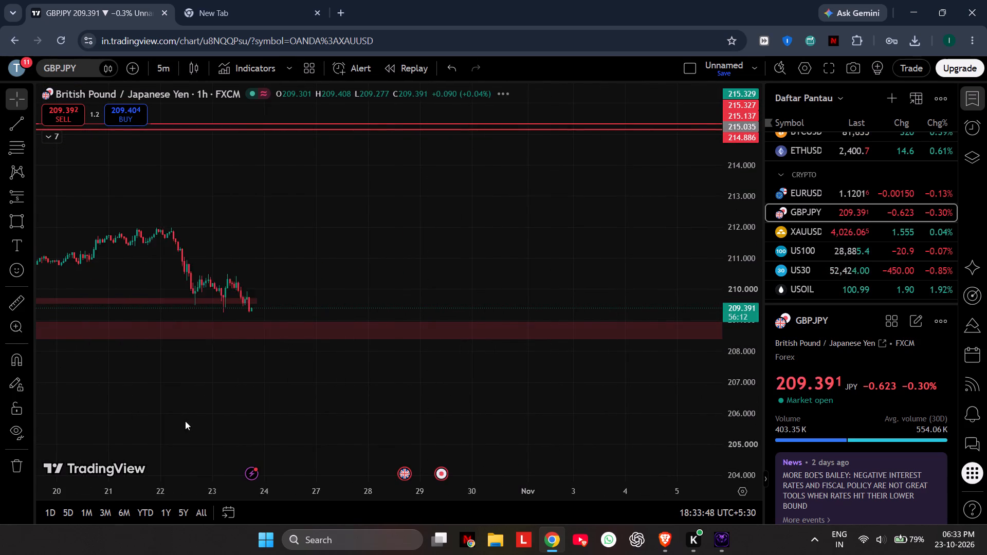
{"action": "left_click", "coordinate": [432, 455]}
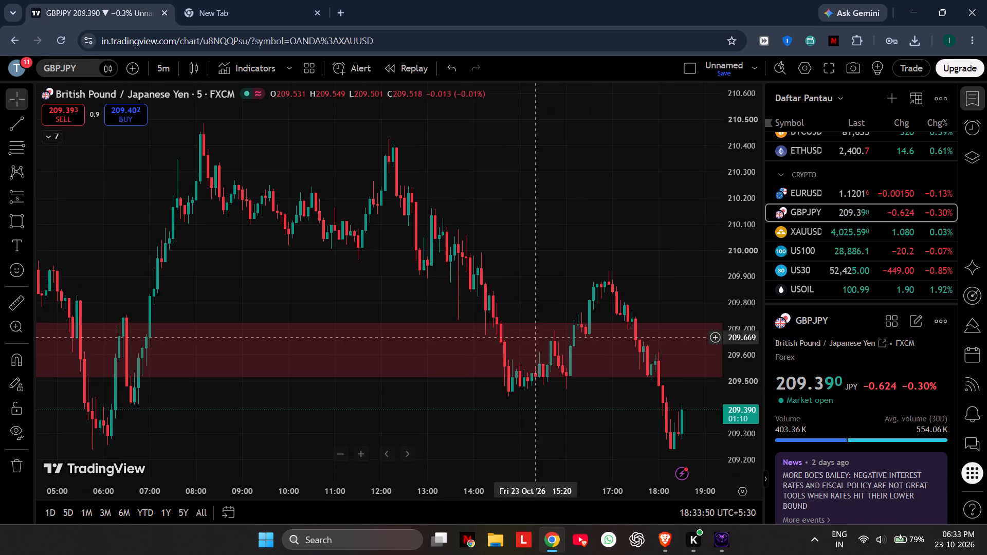
{"action": "scroll", "coordinate": [727, 374], "scroll_direction": "down", "scroll_amount": 7}
{"action": "scroll", "coordinate": [566, 395], "scroll_direction": "down", "scroll_amount": 2}
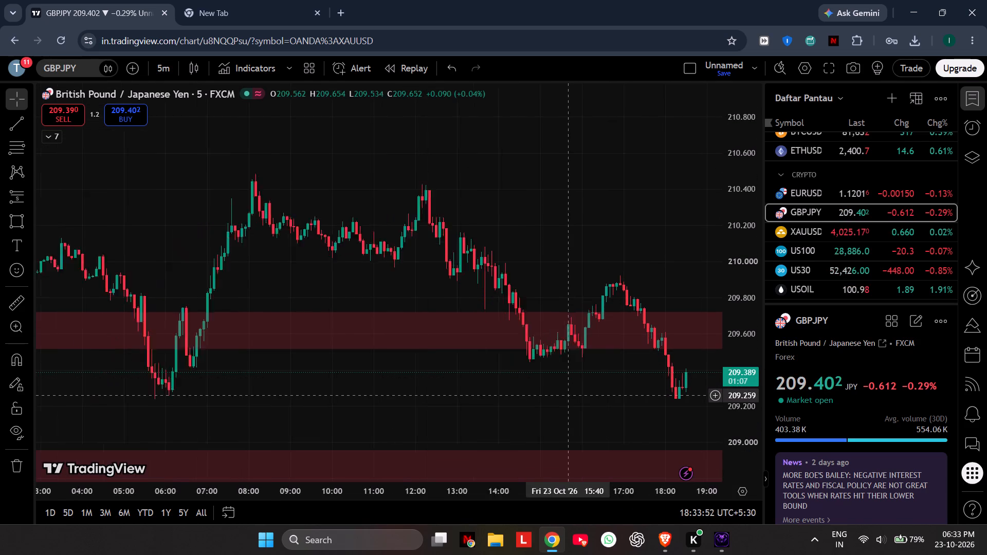
{"action": "scroll", "coordinate": [566, 395], "scroll_direction": "down", "scroll_amount": 2}
{"action": "scroll", "coordinate": [566, 395], "scroll_direction": "up", "scroll_amount": 2}
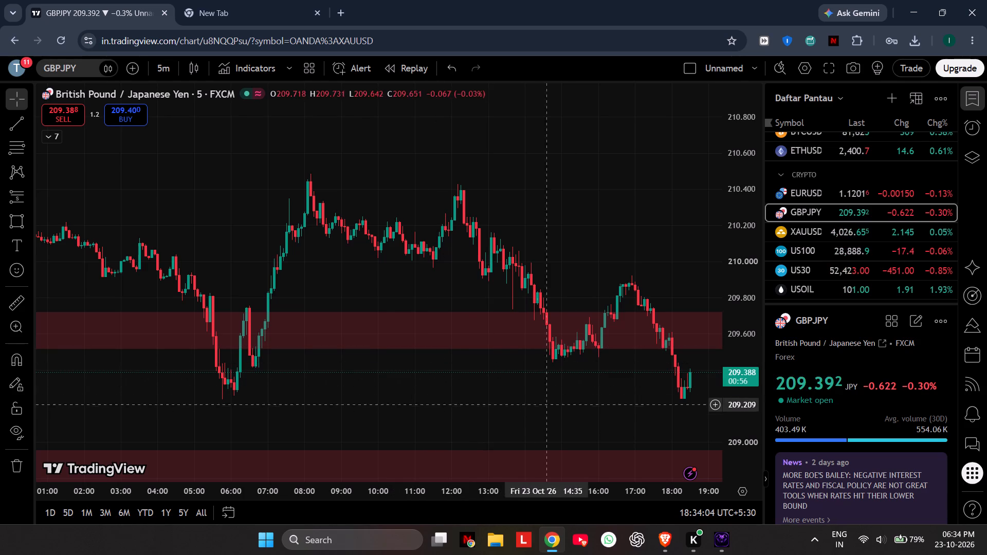
{"action": "left_click_drag", "start_coordinate": [583, 376], "coordinate": [310, 298]}
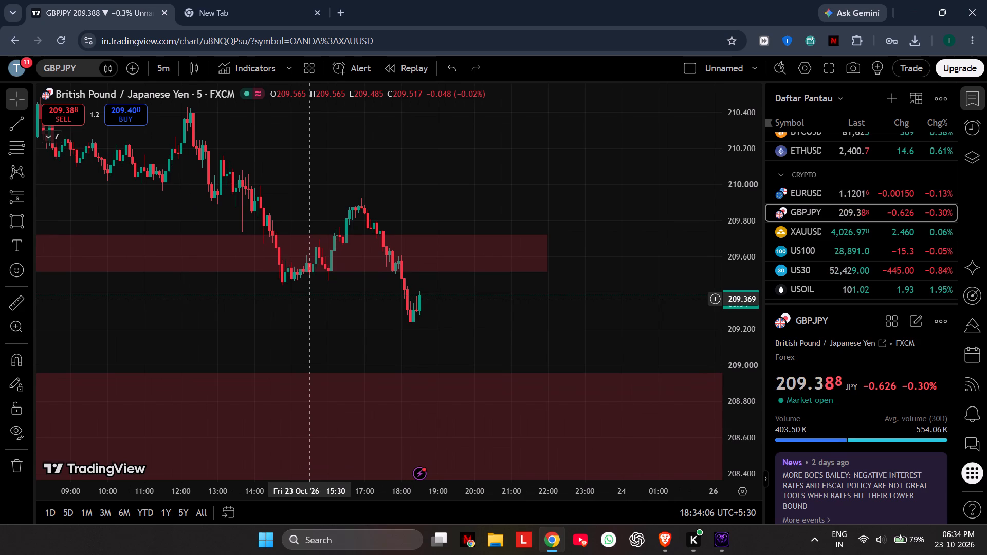
Check the EURUSD 5-minute chart and open XAUUSD from the watchlist.
{"action": "left_click", "coordinate": [829, 199]}
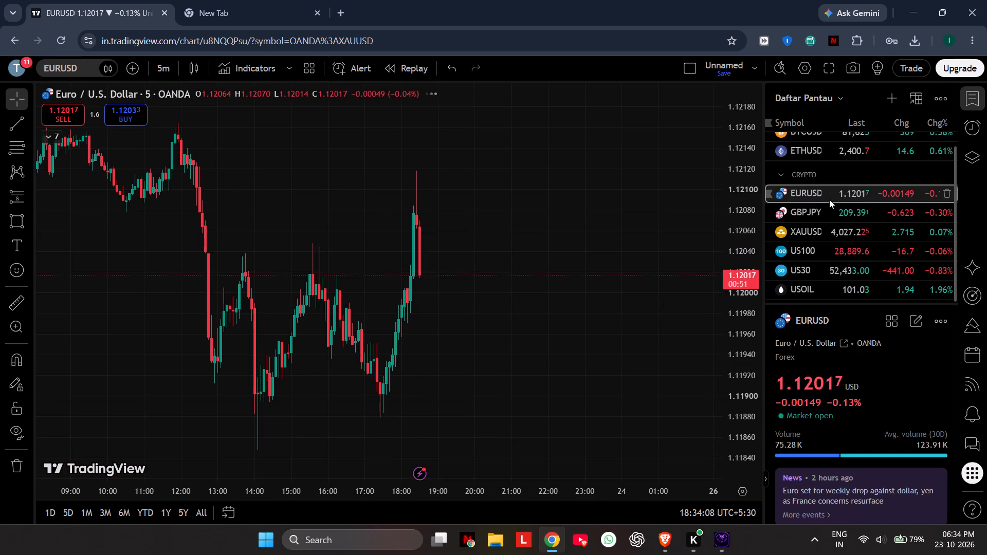
{"action": "scroll", "coordinate": [745, 335], "scroll_direction": "down", "scroll_amount": 11}
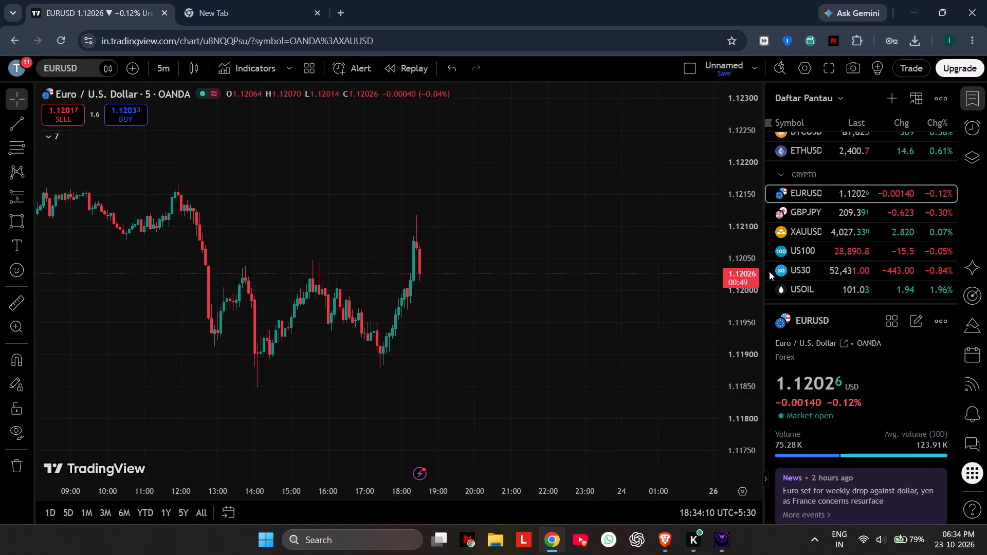
{"action": "left_click", "coordinate": [794, 236]}
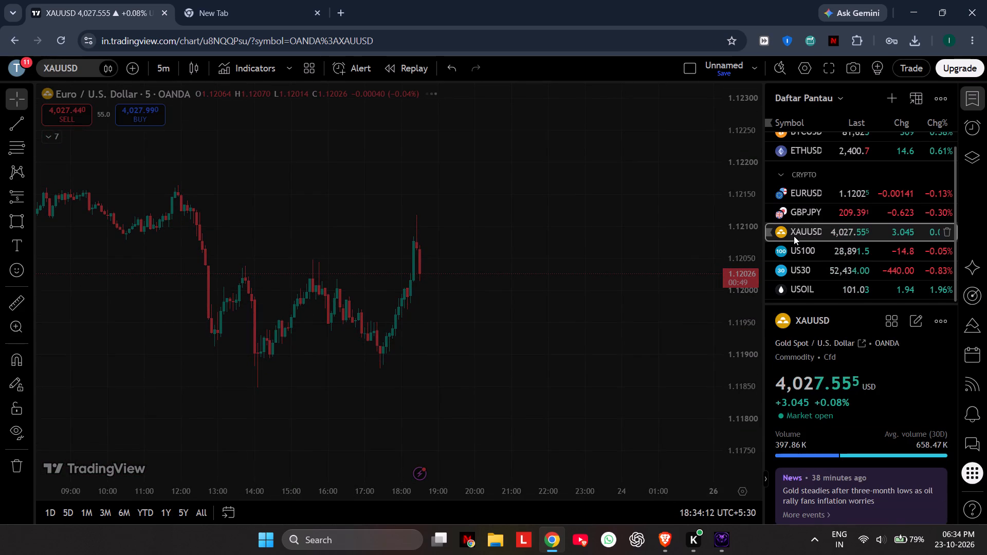
Open the US30 5-minute chart and examine price against the marked short position and the red zone below it.
{"action": "left_click", "coordinate": [801, 268]}
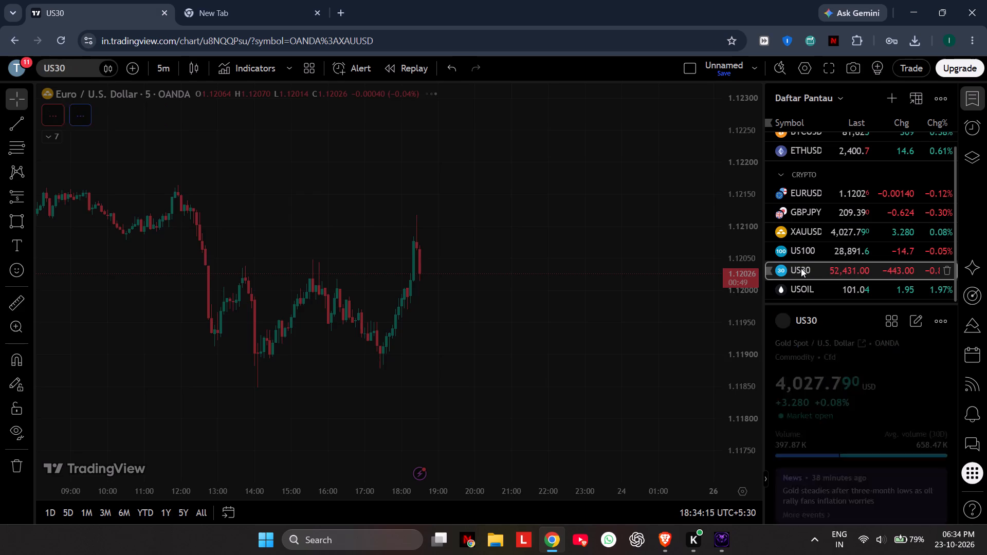
{"action": "scroll", "coordinate": [749, 305], "scroll_direction": "down", "scroll_amount": 5}
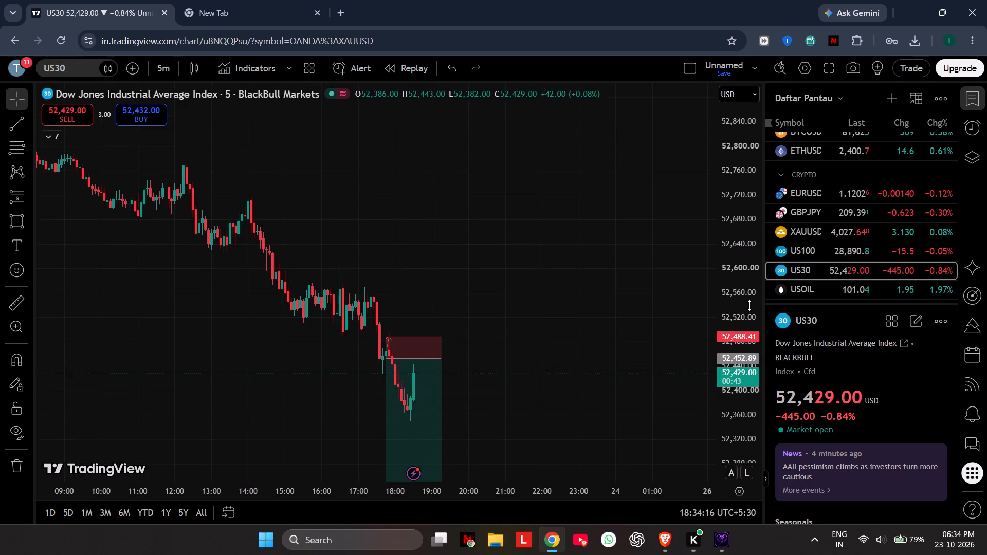
{"action": "scroll", "coordinate": [749, 305], "scroll_direction": "down", "scroll_amount": 11}
{"action": "left_click_drag", "start_coordinate": [599, 398], "coordinate": [601, 382]}
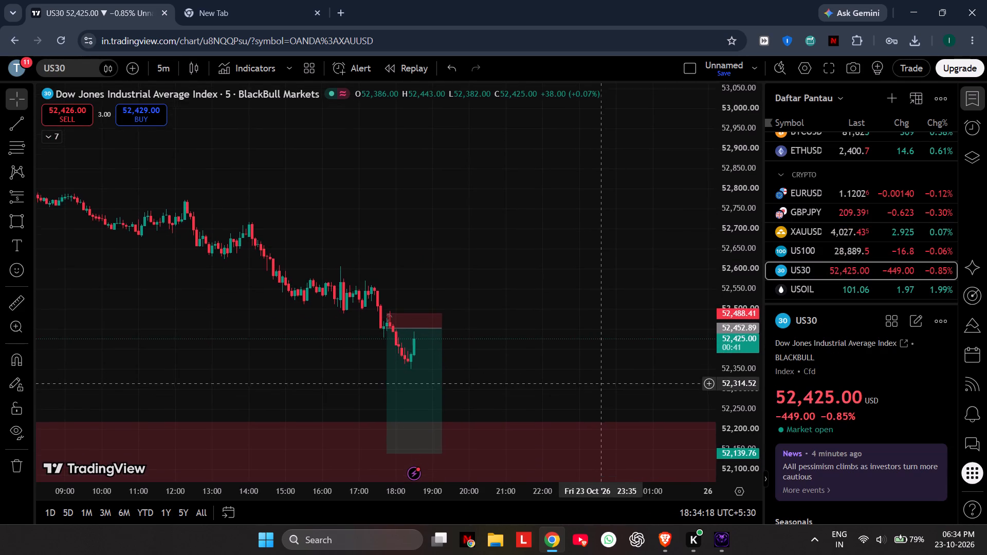
{"action": "left_click_drag", "start_coordinate": [601, 382], "coordinate": [643, 272]}
{"action": "scroll", "coordinate": [726, 365], "scroll_direction": "down", "scroll_amount": 2}
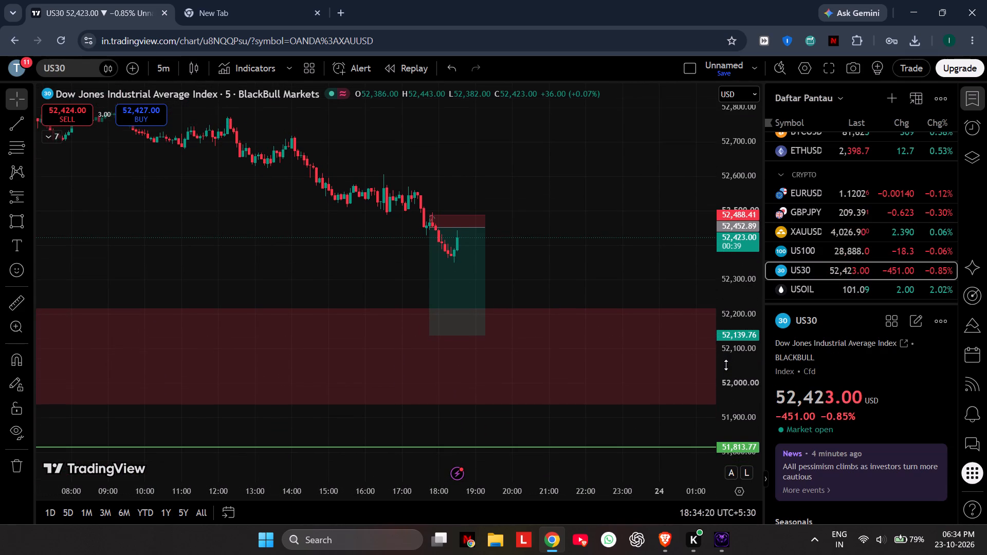
Examine the US30 5-minute candles against the marked short position, the red zone and the green line below it.
{"action": "scroll", "coordinate": [726, 365], "scroll_direction": "down", "scroll_amount": 2}
{"action": "scroll", "coordinate": [516, 306], "scroll_direction": "up", "scroll_amount": 2}
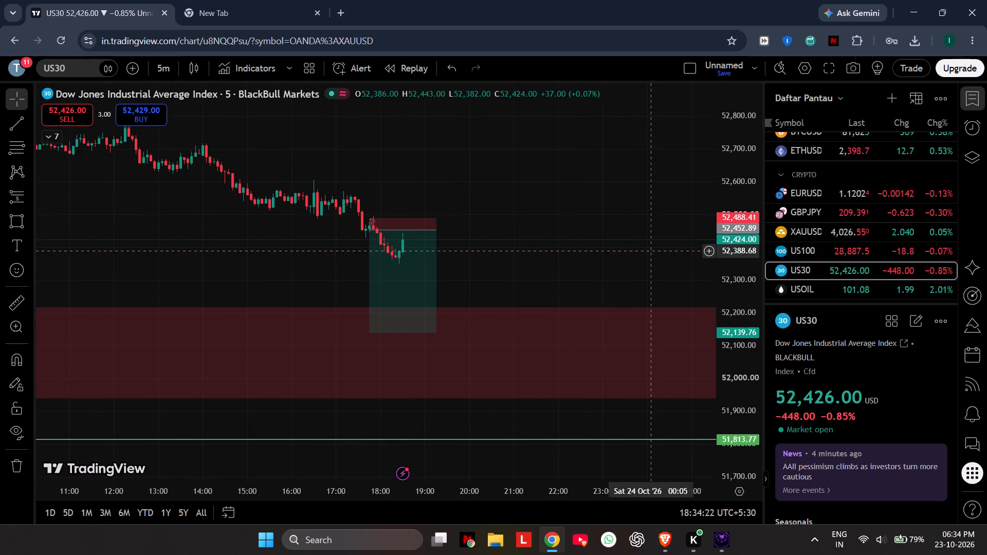
{"action": "scroll", "coordinate": [728, 376], "scroll_direction": "up", "scroll_amount": 3}
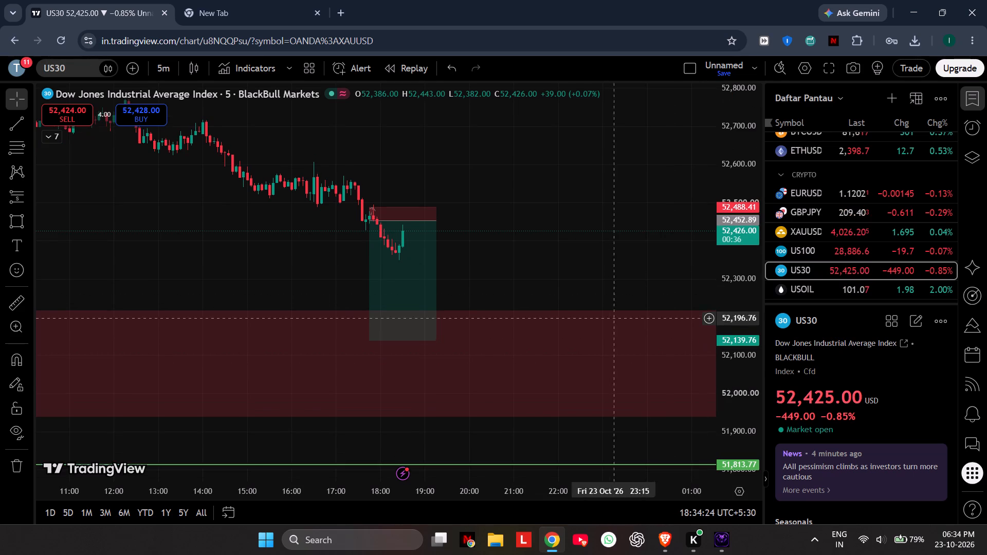
{"action": "scroll", "coordinate": [602, 320], "scroll_direction": "up", "scroll_amount": 2}
{"action": "left_click_drag", "start_coordinate": [431, 279], "coordinate": [562, 299]}
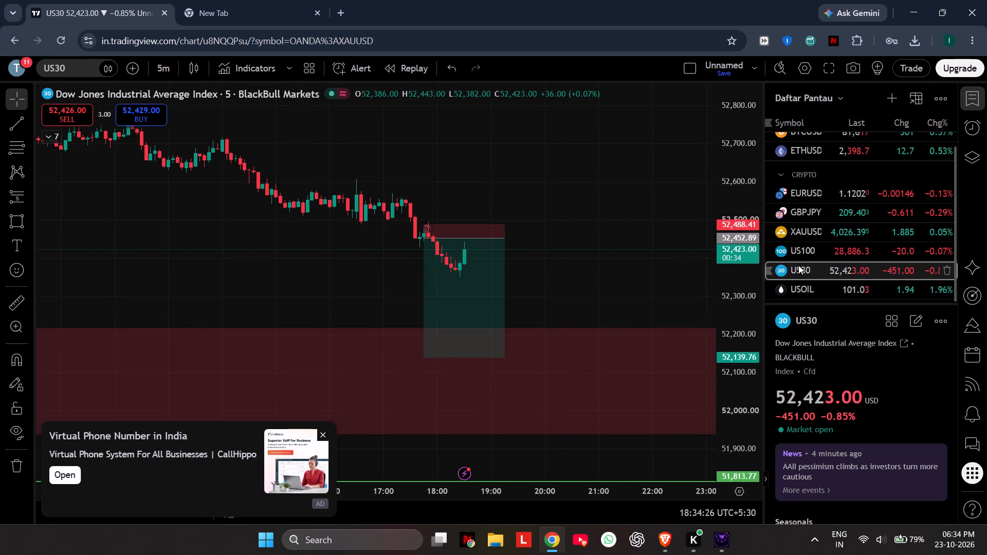
Open the US100 5-minute chart and examine price around the green zone and between the red zones.
{"action": "left_click", "coordinate": [808, 258]}
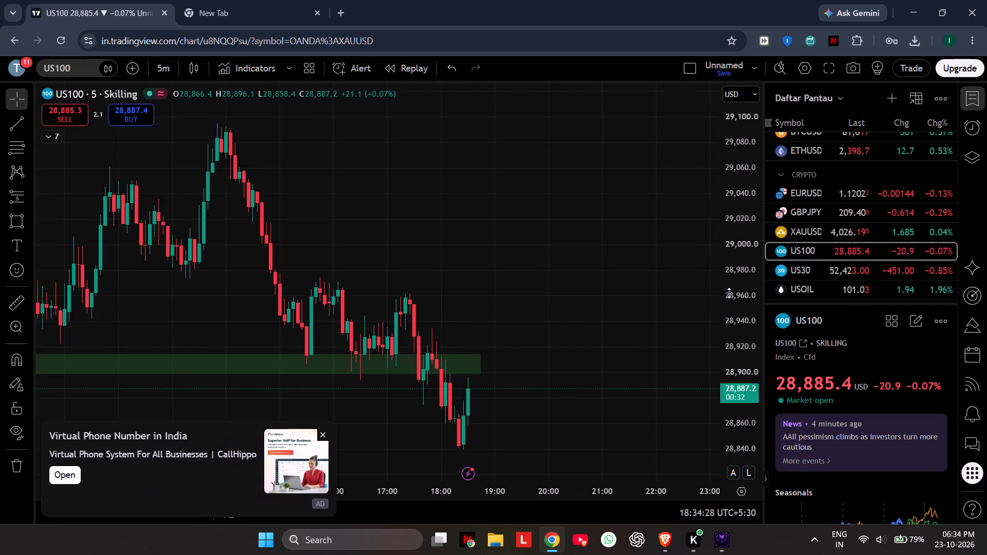
{"action": "scroll", "coordinate": [734, 297], "scroll_direction": "down", "scroll_amount": 18}
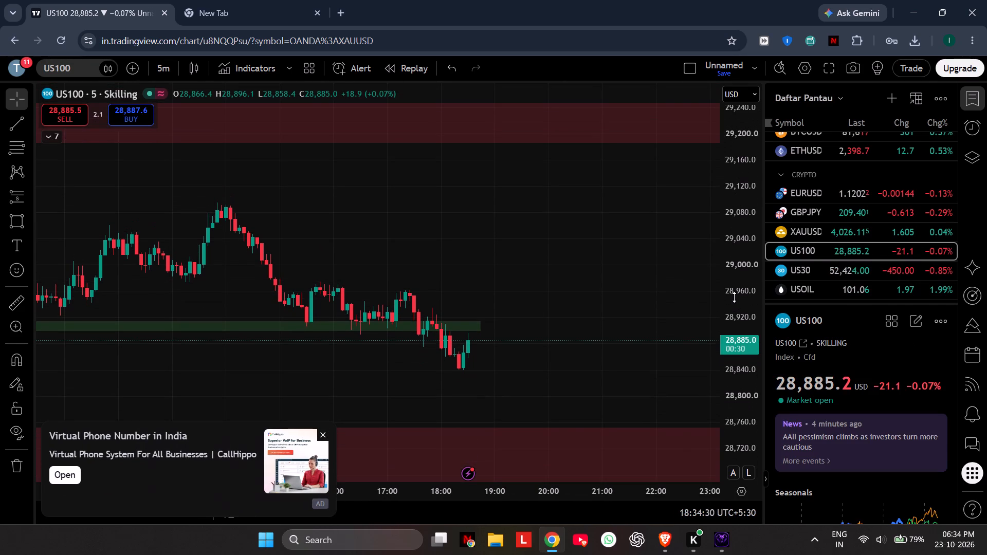
{"action": "scroll", "coordinate": [551, 341], "scroll_direction": "down", "scroll_amount": 4}
{"action": "scroll", "coordinate": [615, 367], "scroll_direction": "down", "scroll_amount": 3}
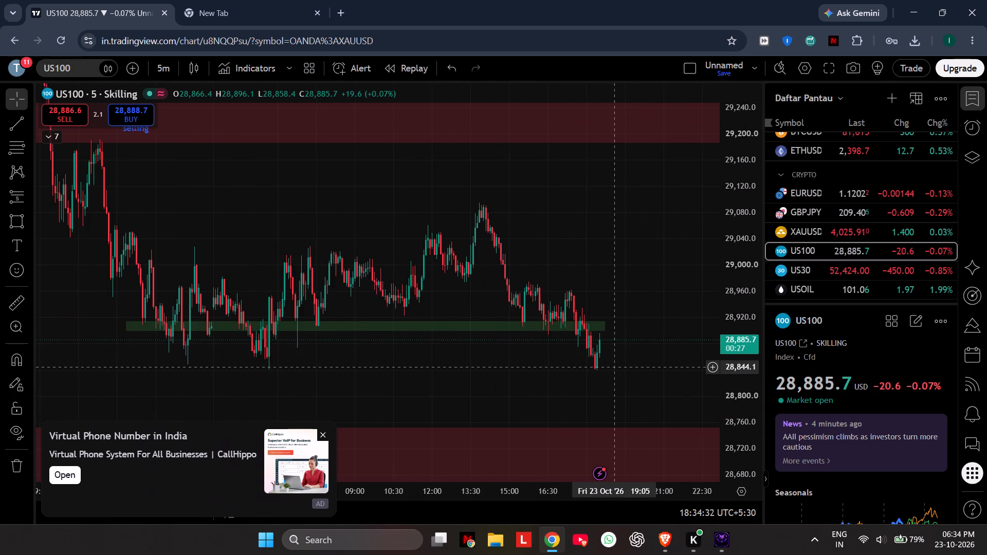
Set the US100 chart interval to 4 hours, reset the chart view and dismiss the advertisement.
{"action": "left_click", "coordinate": [152, 75]}
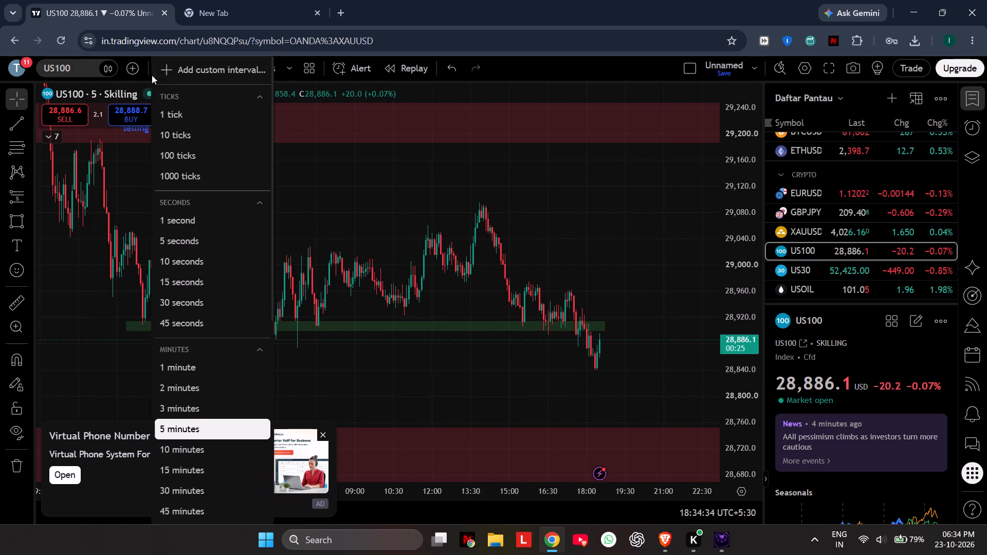
{"action": "scroll", "coordinate": [203, 480], "scroll_direction": "down", "scroll_amount": 3}
{"action": "left_click", "coordinate": [206, 430]}
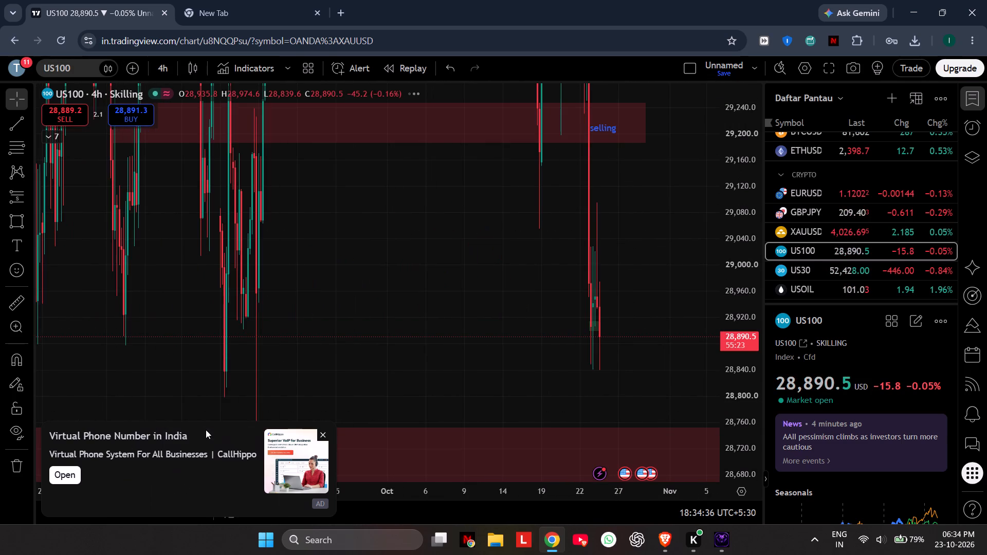
{"action": "left_click", "coordinate": [429, 455]}
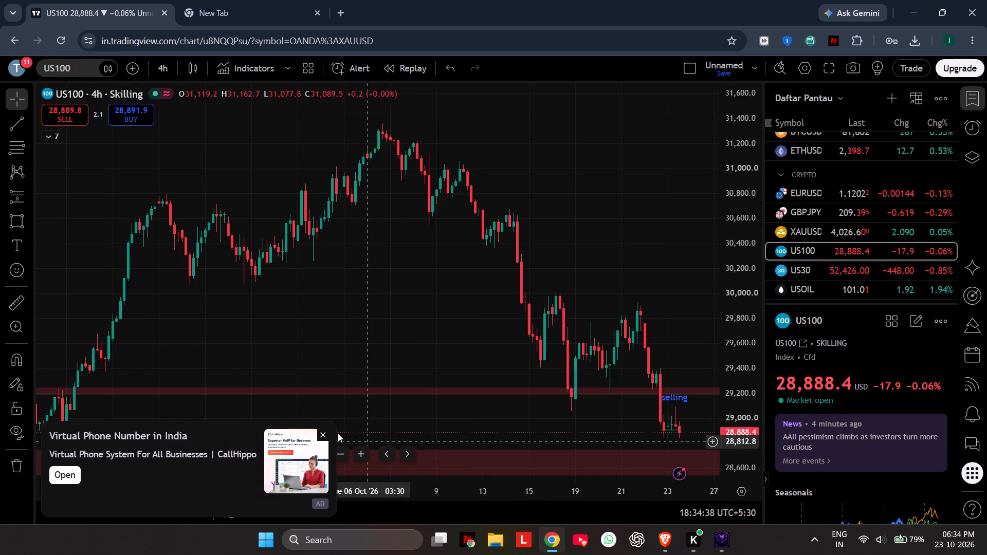
{"action": "left_click", "coordinate": [322, 433]}
Review US100's 4-hour price history back to spring around both red zones and return to the latest candles at the selling label.
{"action": "scroll", "coordinate": [733, 310], "scroll_direction": "down", "scroll_amount": 1}
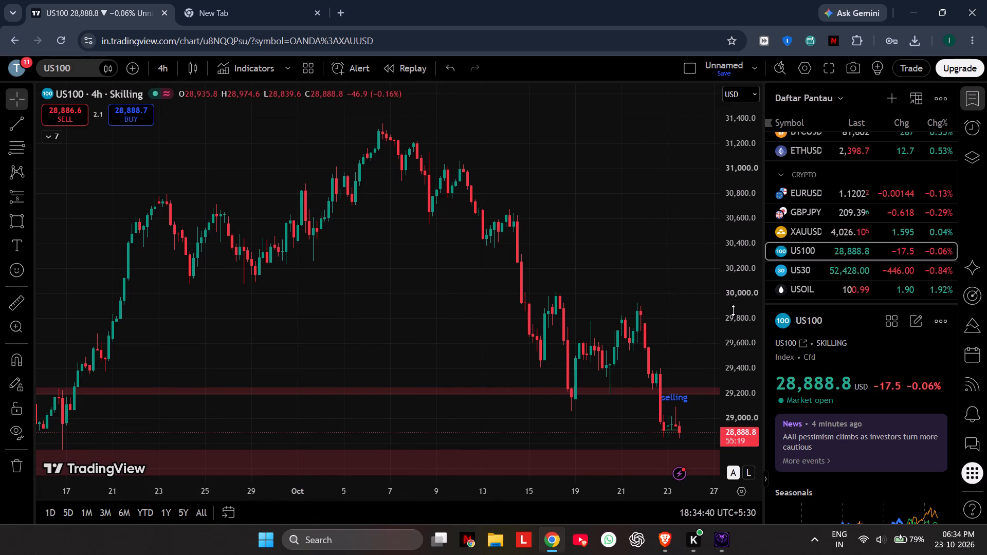
{"action": "scroll", "coordinate": [733, 310], "scroll_direction": "down", "scroll_amount": 10}
{"action": "scroll", "coordinate": [656, 368], "scroll_direction": "down", "scroll_amount": 3}
{"action": "left_click_drag", "start_coordinate": [654, 455], "coordinate": [645, 455]}
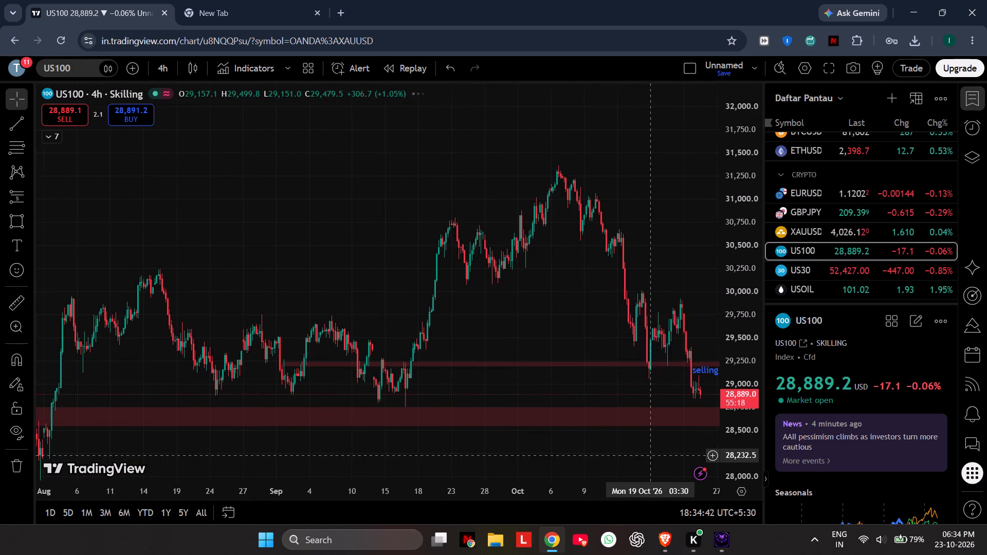
{"action": "left_click_drag", "start_coordinate": [645, 455], "coordinate": [492, 410]}
{"action": "scroll", "coordinate": [492, 410], "scroll_direction": "down", "scroll_amount": 4}
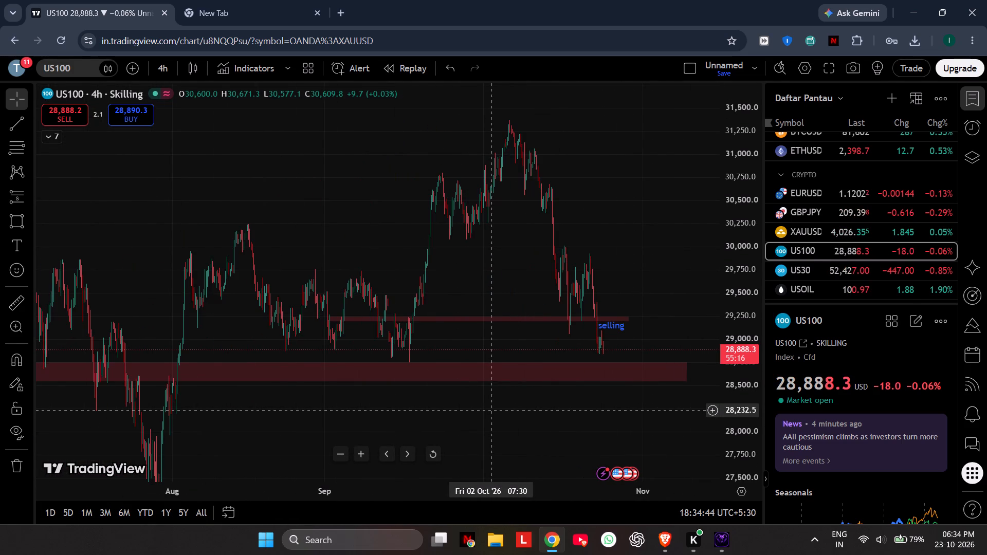
{"action": "left_click_drag", "start_coordinate": [492, 411], "coordinate": [594, 415]}
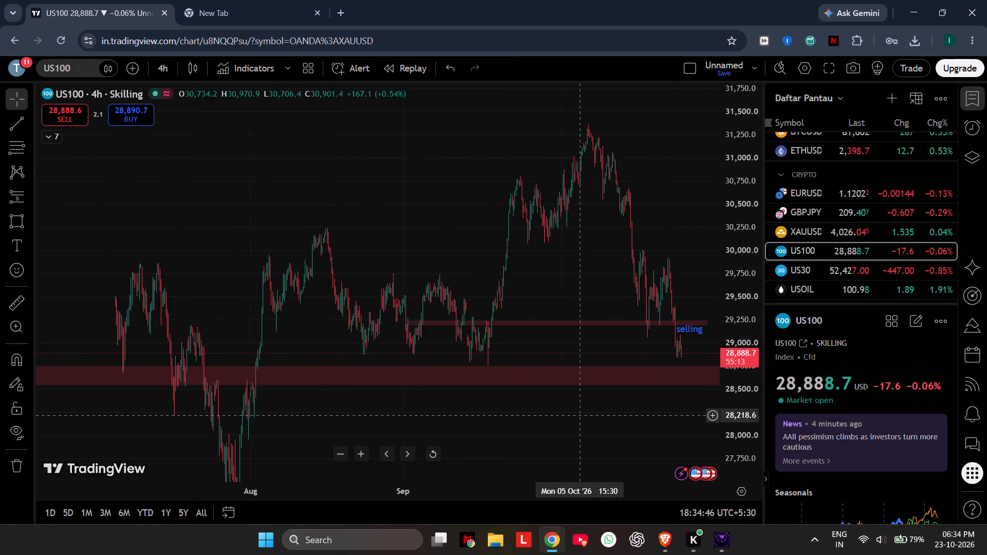
{"action": "left_click_drag", "start_coordinate": [594, 415], "coordinate": [595, 415]}
{"action": "left_click_drag", "start_coordinate": [595, 415], "coordinate": [510, 406]}
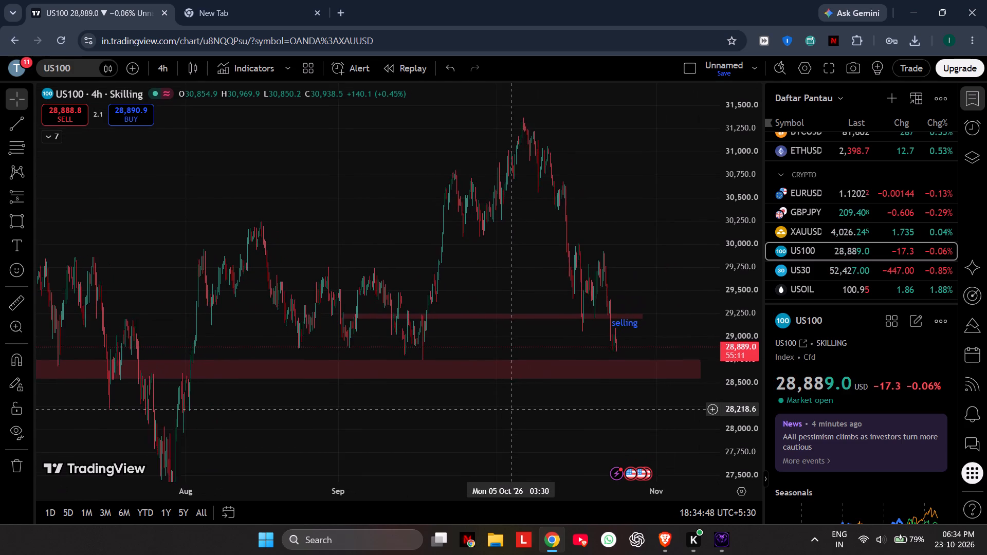
{"action": "left_click_drag", "start_coordinate": [510, 406], "coordinate": [510, 405]}
{"action": "scroll", "coordinate": [510, 405], "scroll_direction": "down", "scroll_amount": 8}
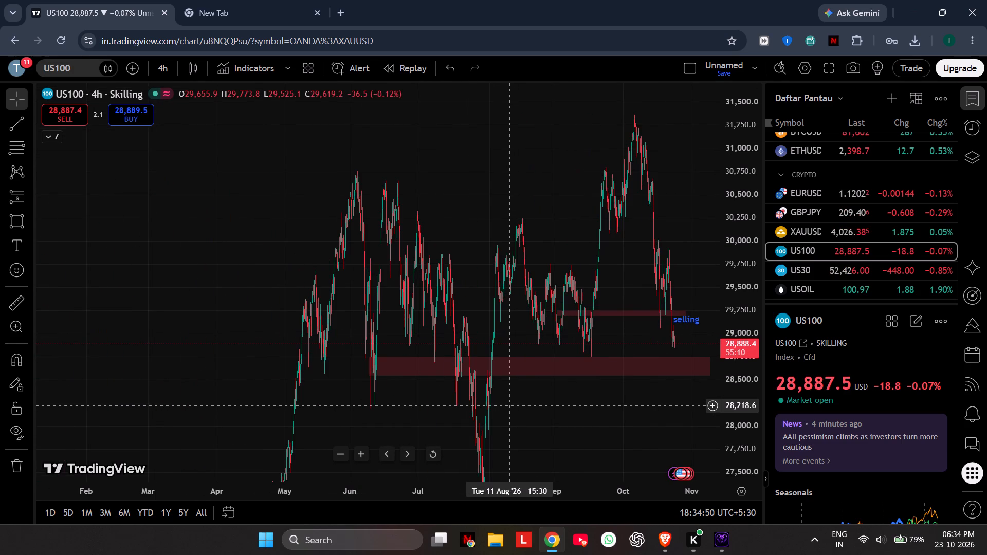
{"action": "left_click_drag", "start_coordinate": [651, 412], "coordinate": [626, 392]}
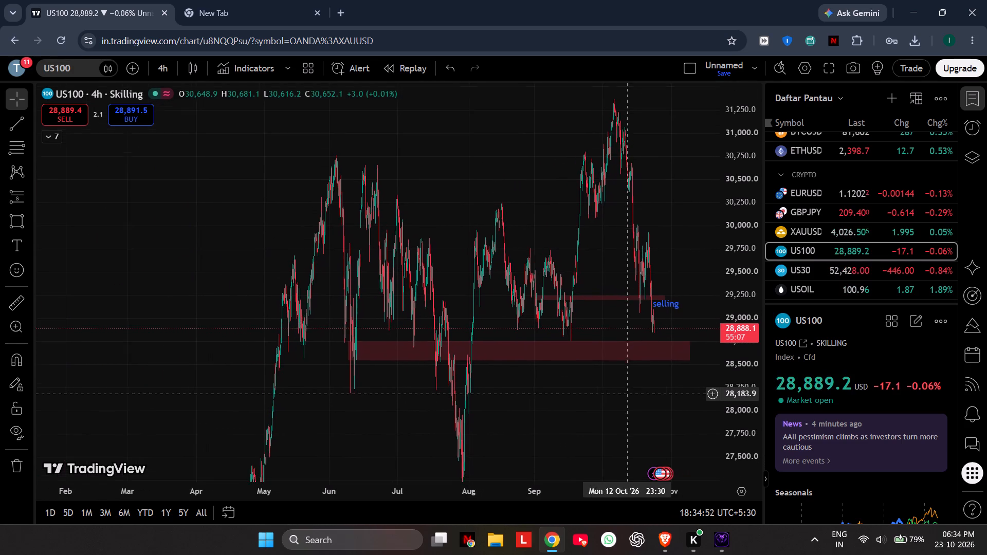
{"action": "left_click_drag", "start_coordinate": [626, 392], "coordinate": [610, 364]}
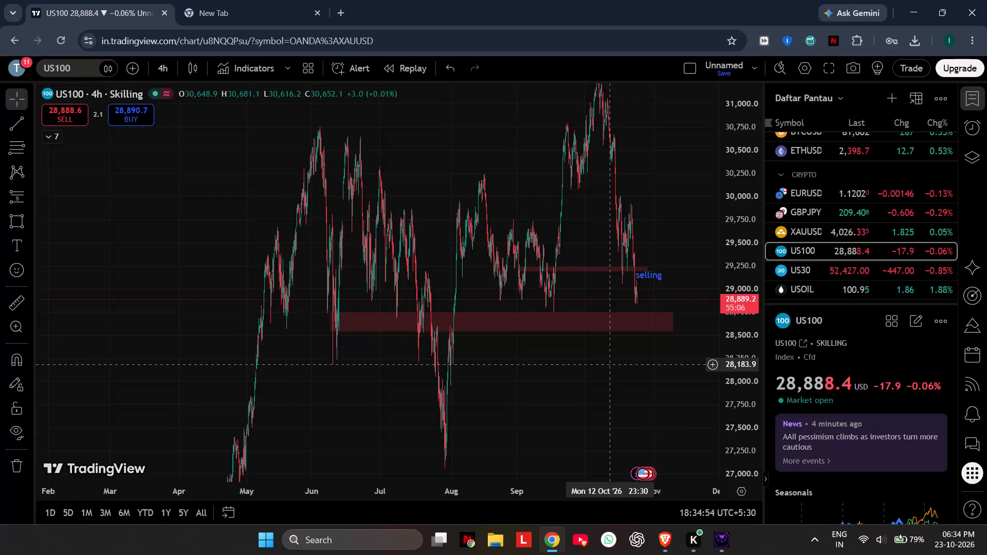
{"action": "scroll", "coordinate": [610, 364], "scroll_direction": "up", "scroll_amount": 19}
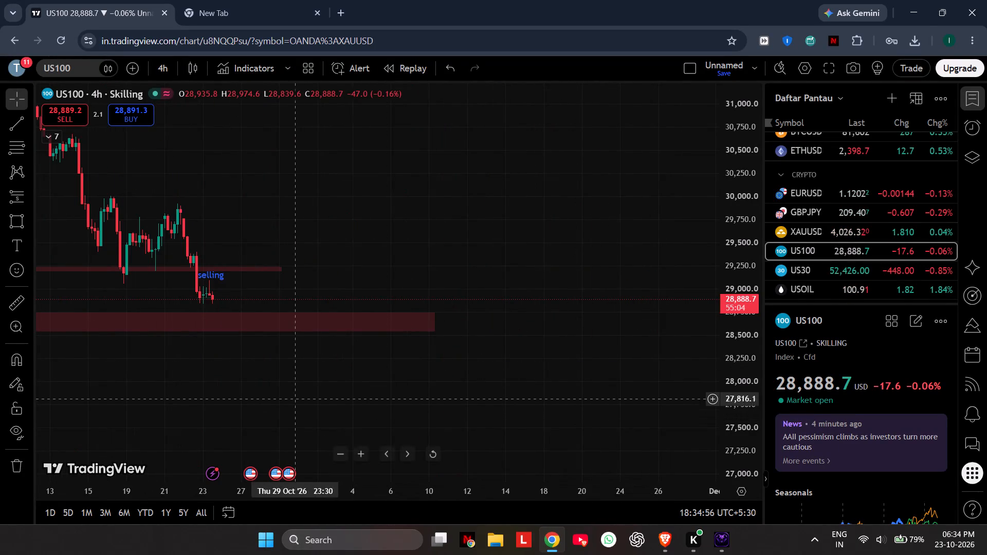
{"action": "left_click_drag", "start_coordinate": [297, 391], "coordinate": [572, 416]}
{"action": "scroll", "coordinate": [735, 358], "scroll_direction": "up", "scroll_amount": 5}
Set the US100 chart interval to 15 minutes.
{"action": "left_click", "coordinate": [164, 72]}
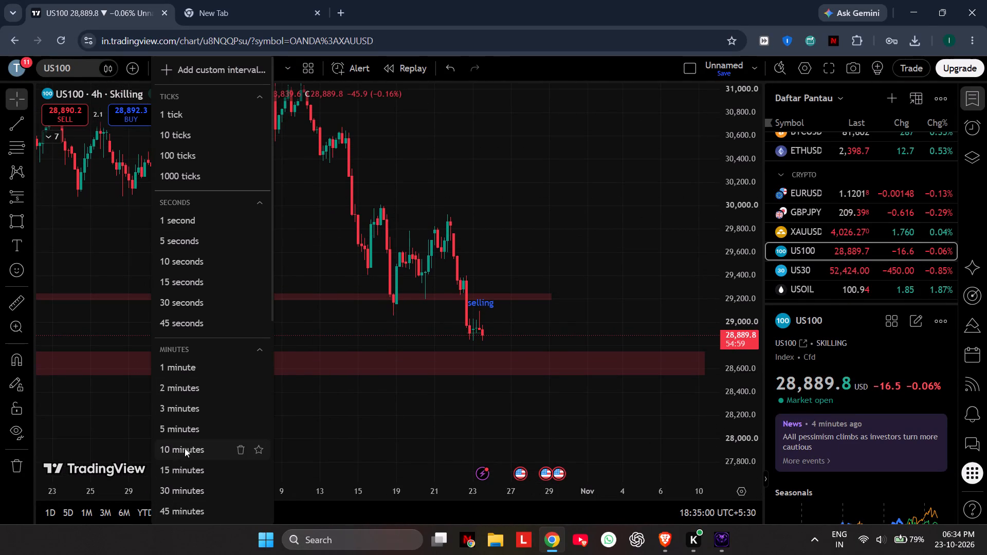
{"action": "left_click", "coordinate": [203, 476]}
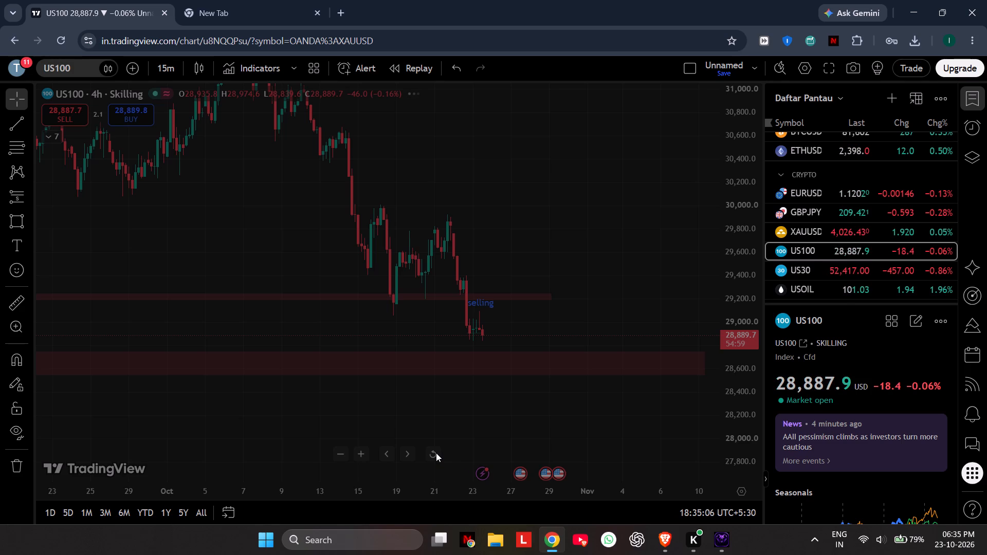
Reload the stuck US100 15-minute chart by switching the watchlist symbol to US30 and back to US100.
{"action": "scroll", "coordinate": [350, 243], "scroll_direction": "down", "scroll_amount": 4}
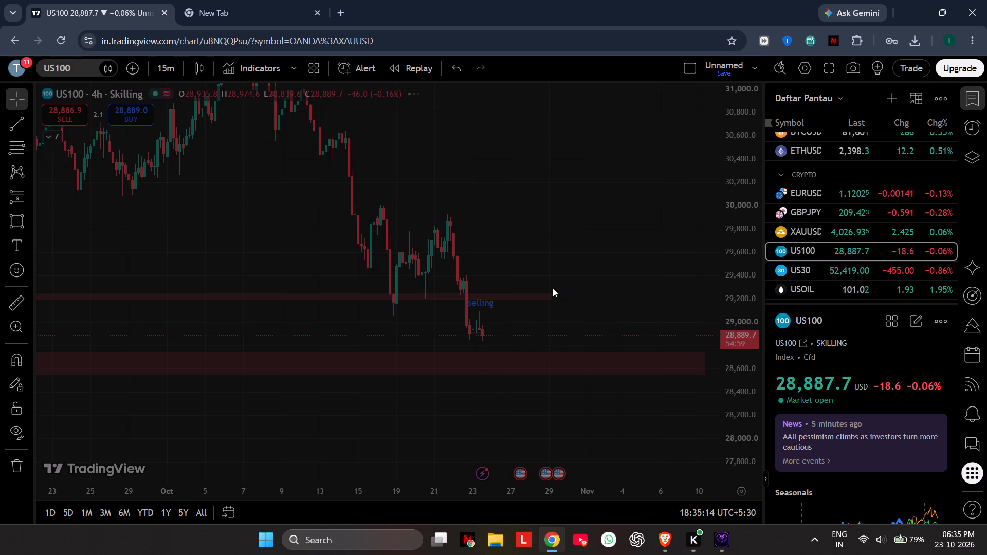
{"action": "scroll", "coordinate": [249, 316], "scroll_direction": "down", "scroll_amount": 1}
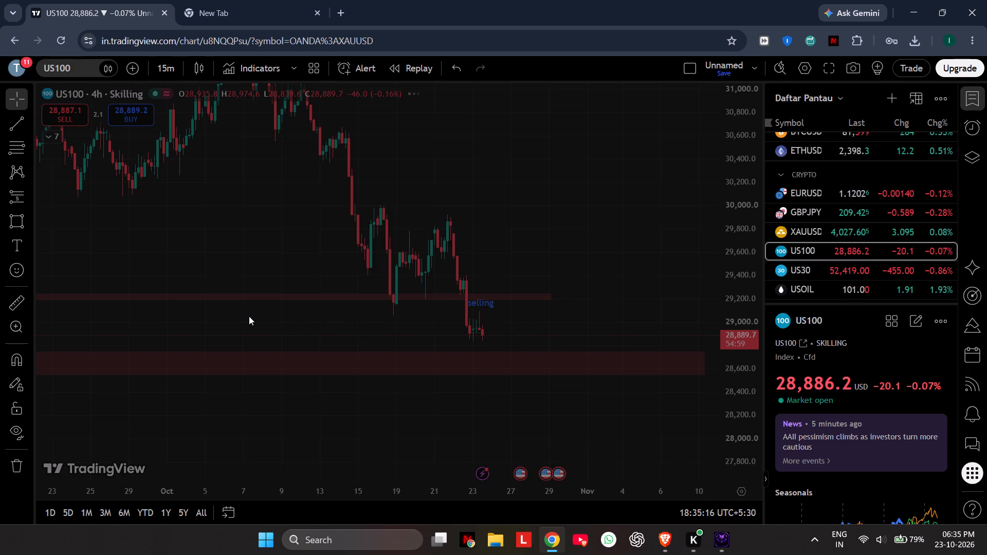
{"action": "left_click", "coordinate": [806, 256]}
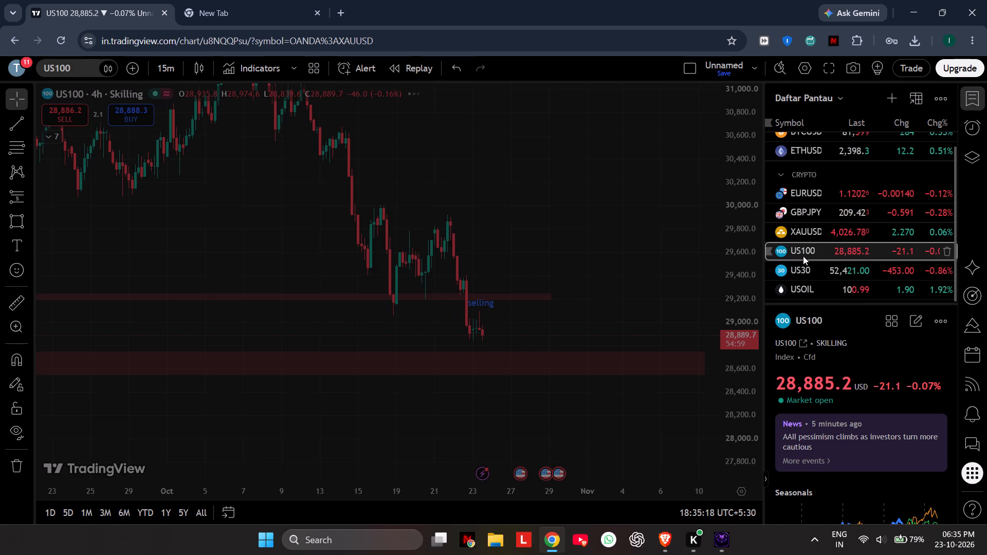
{"action": "left_click", "coordinate": [811, 279]}
{"action": "left_click", "coordinate": [810, 254]}
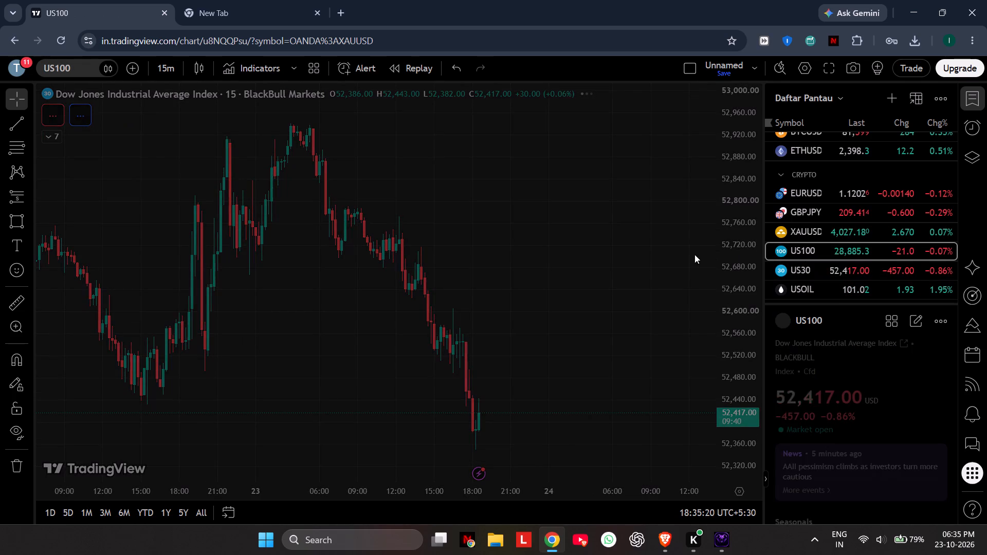
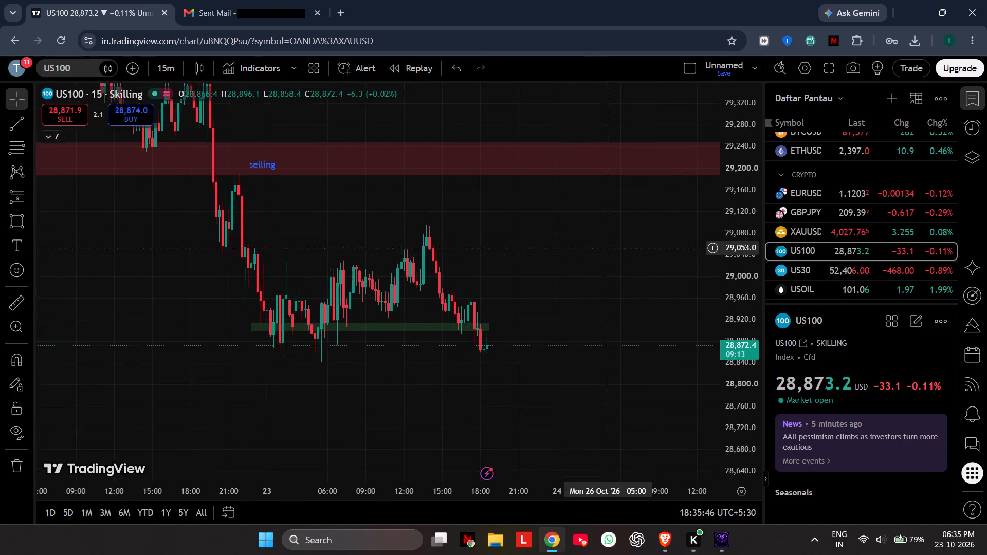
Examine US100's latest 15-minute candles around the green zone and between the red selling zone and the lower red zone.
{"action": "left_click_drag", "start_coordinate": [611, 238], "coordinate": [611, 237]}
{"action": "scroll", "coordinate": [611, 237], "scroll_direction": "up", "scroll_amount": 4}
{"action": "scroll", "coordinate": [565, 260], "scroll_direction": "down", "scroll_amount": 5}
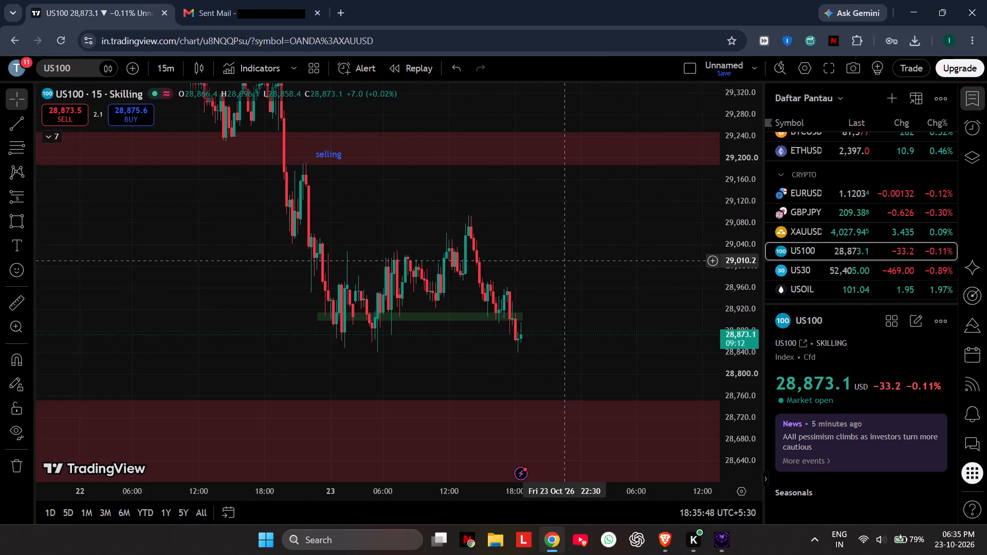
{"action": "left_click_drag", "start_coordinate": [610, 306], "coordinate": [468, 289]}
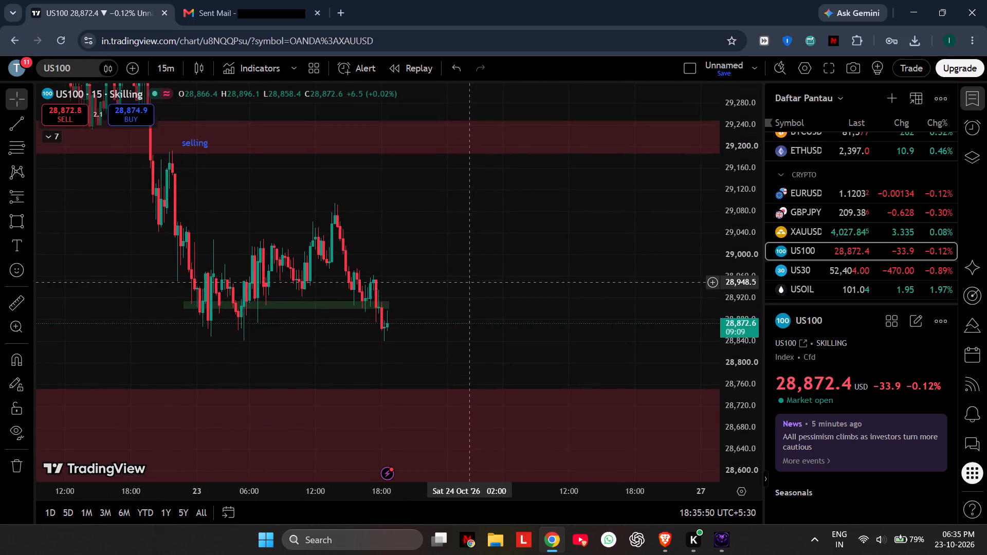
{"action": "left_click_drag", "start_coordinate": [511, 276], "coordinate": [563, 266]}
{"action": "left_click_drag", "start_coordinate": [553, 257], "coordinate": [505, 223]}
{"action": "left_click_drag", "start_coordinate": [505, 223], "coordinate": [546, 217]}
{"action": "scroll", "coordinate": [546, 217], "scroll_direction": "up", "scroll_amount": 5}
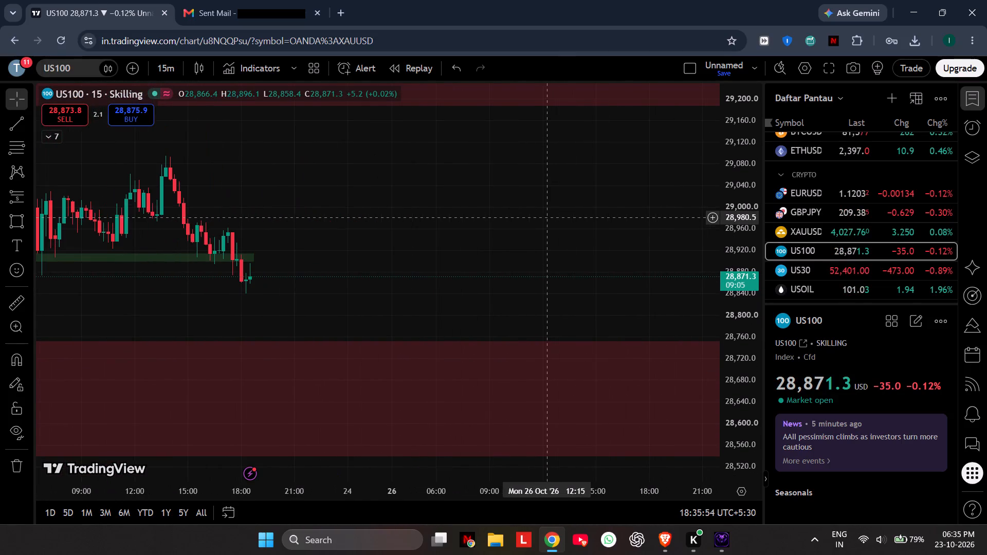
Examine US100's 15-minute candles around the green zone and the selling label near the upper red zone.
{"action": "left_click_drag", "start_coordinate": [430, 228], "coordinate": [624, 217]}
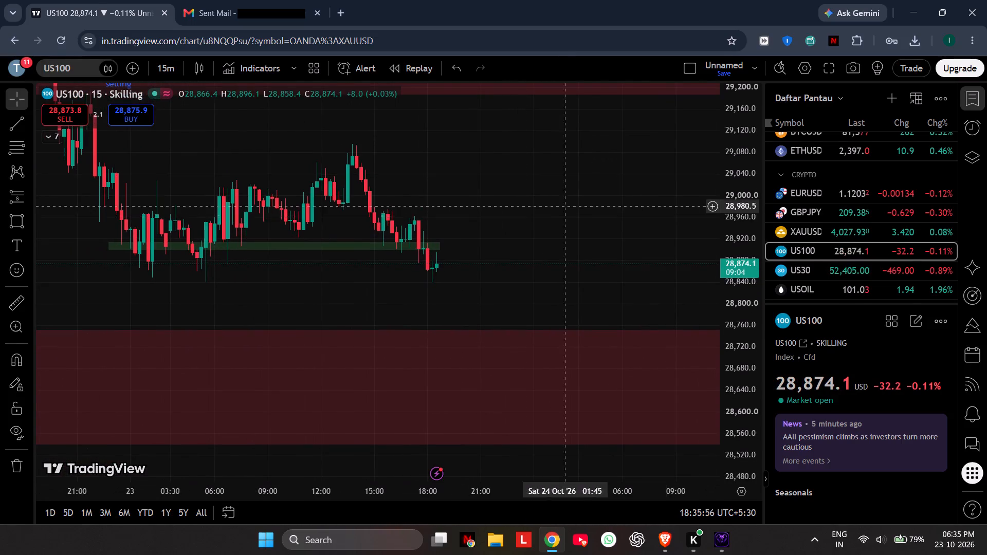
{"action": "left_click_drag", "start_coordinate": [505, 316], "coordinate": [550, 316]}
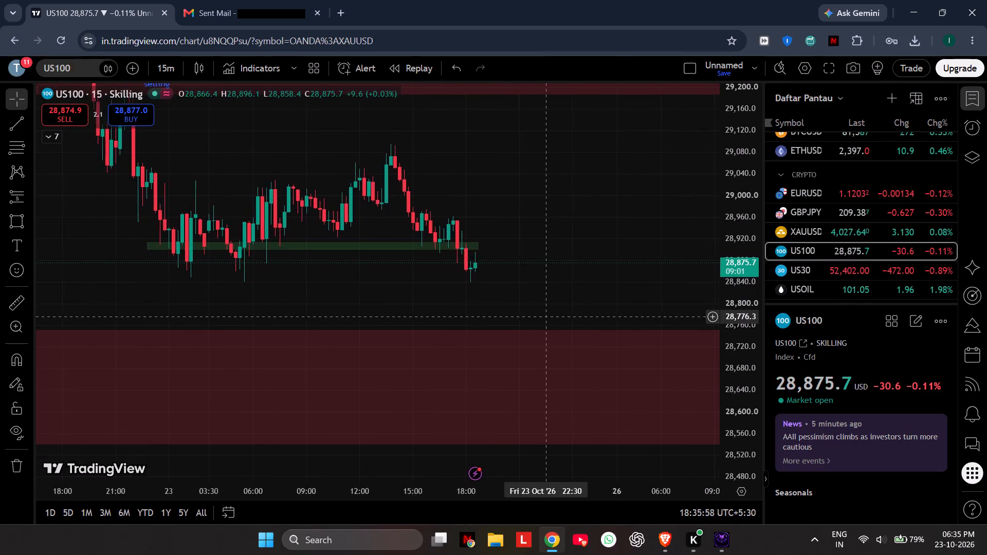
{"action": "left_click_drag", "start_coordinate": [550, 316], "coordinate": [593, 315]}
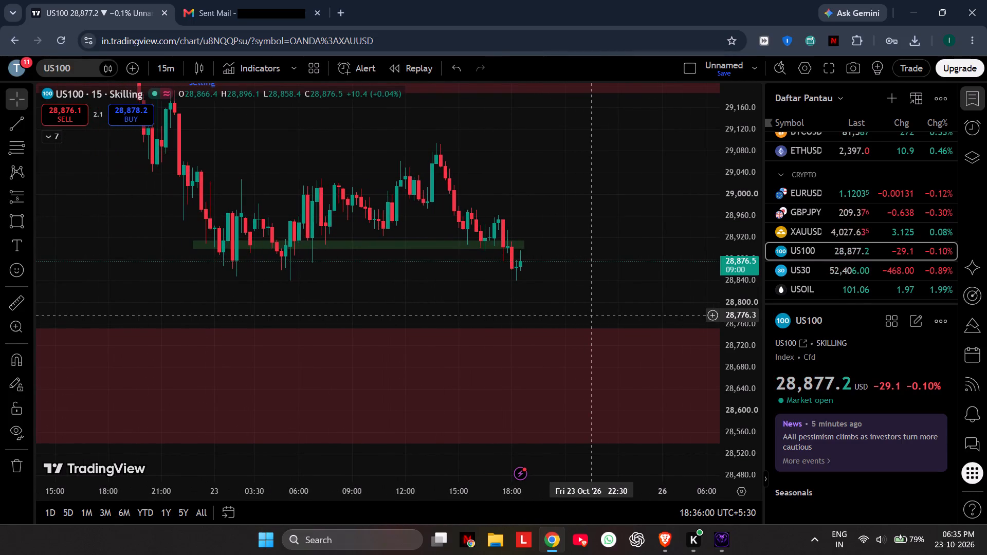
{"action": "scroll", "coordinate": [593, 315], "scroll_direction": "up", "scroll_amount": 1}
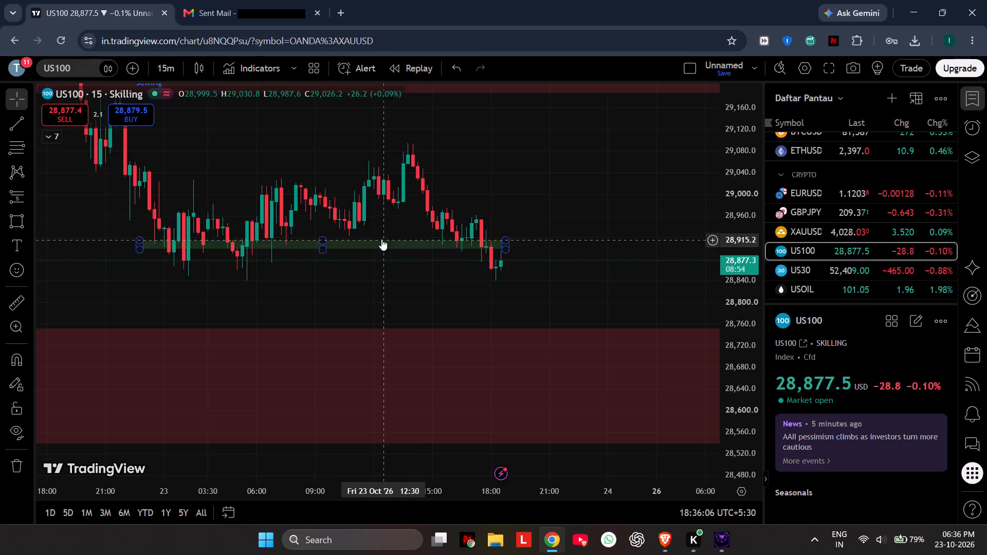
Set the US100 chart interval to 5 minutes and reset the chart view.
{"action": "left_click", "coordinate": [159, 64]}
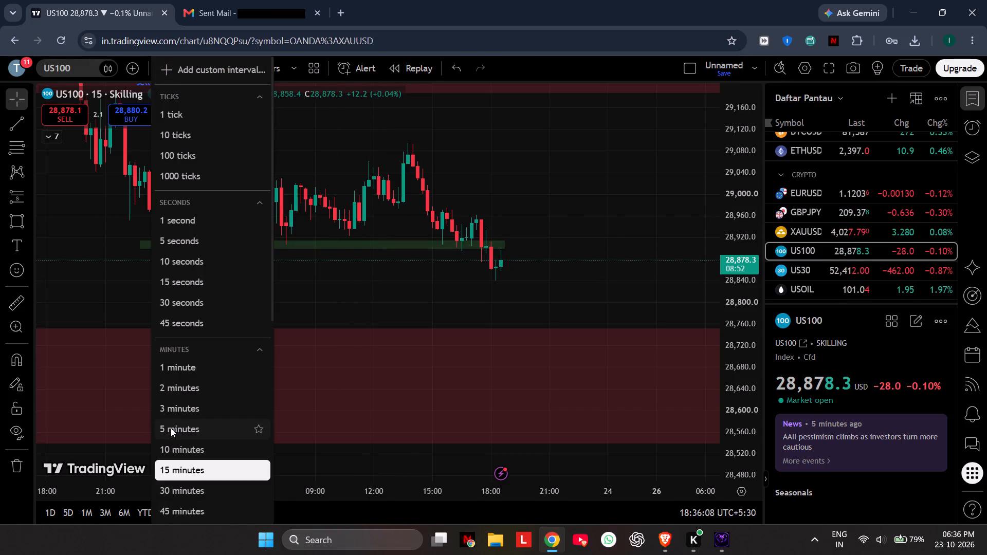
{"action": "left_click", "coordinate": [185, 428]}
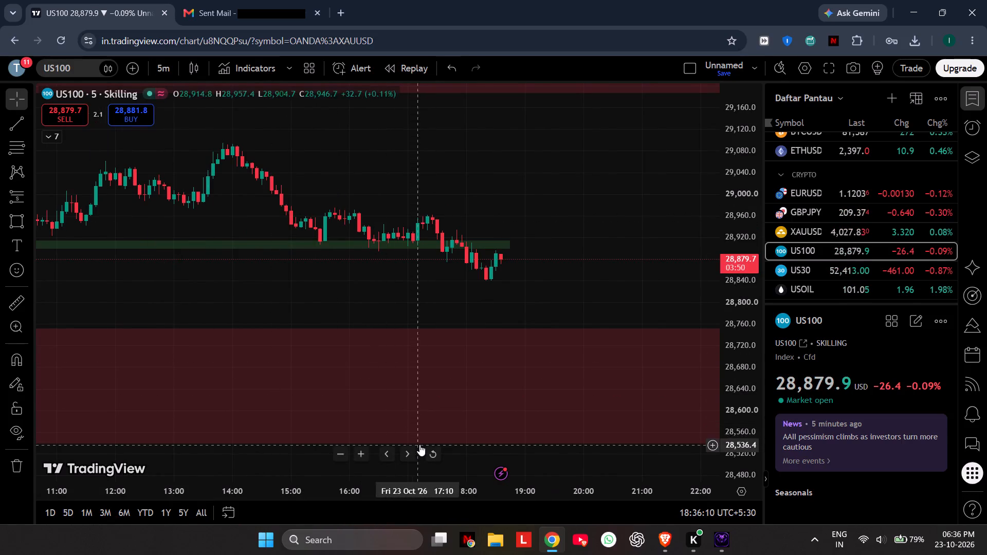
{"action": "left_click", "coordinate": [429, 453]}
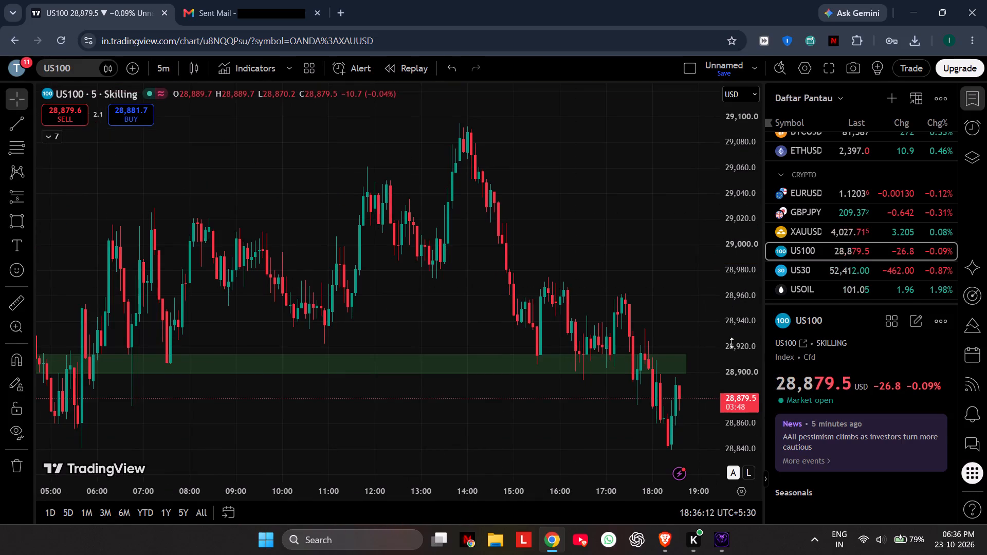
Examine US100's 5-minute price action around the green zone and above the lower red zone, from overnight to the latest candles.
{"action": "scroll", "coordinate": [730, 347], "scroll_direction": "down", "scroll_amount": 7}
{"action": "left_click_drag", "start_coordinate": [538, 418], "coordinate": [407, 352]}
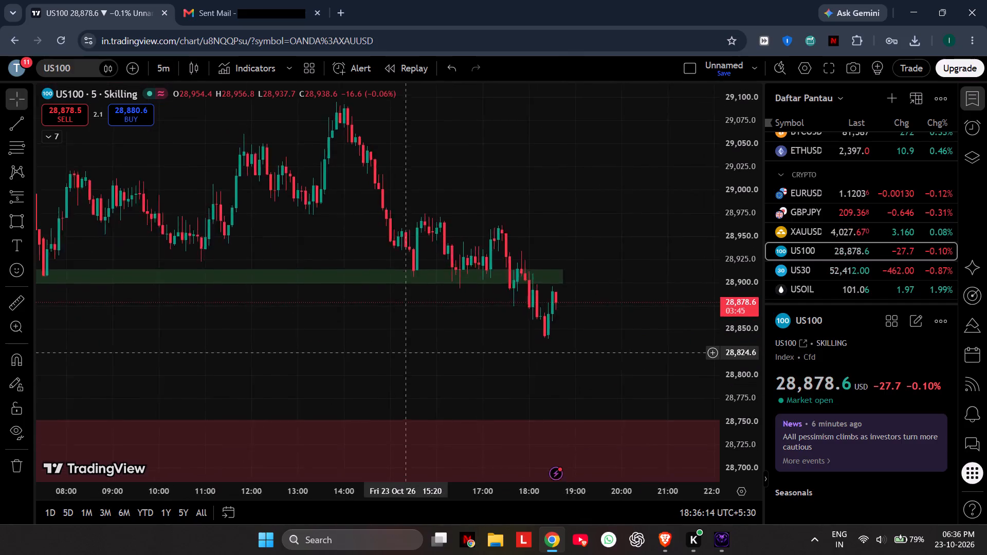
{"action": "left_click_drag", "start_coordinate": [407, 352], "coordinate": [415, 350]}
{"action": "scroll", "coordinate": [416, 350], "scroll_direction": "down", "scroll_amount": 5}
{"action": "scroll", "coordinate": [416, 350], "scroll_direction": "up", "scroll_amount": 3}
{"action": "left_click_drag", "start_coordinate": [235, 360], "coordinate": [469, 360]}
{"action": "scroll", "coordinate": [469, 360], "scroll_direction": "up", "scroll_amount": 2}
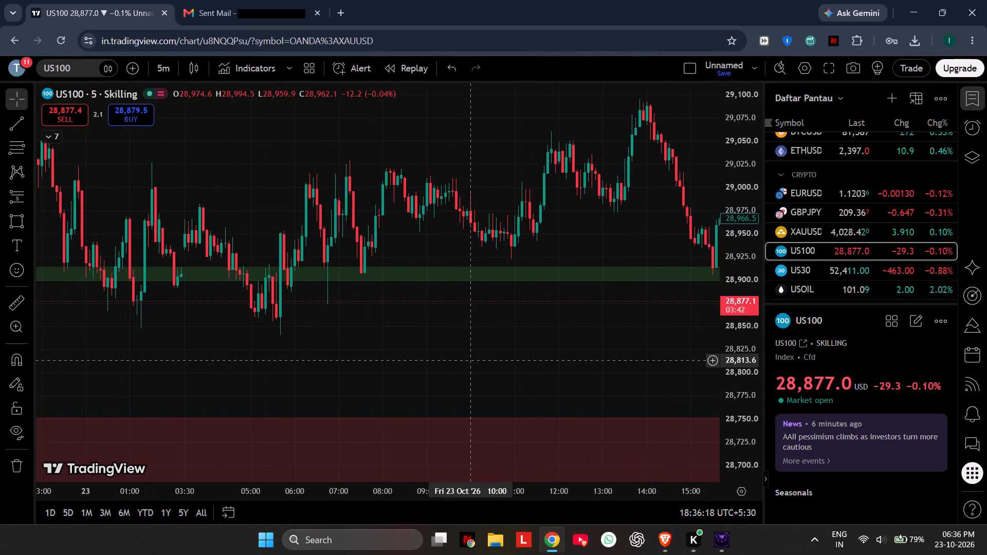
{"action": "scroll", "coordinate": [469, 360], "scroll_direction": "up", "scroll_amount": 1}
{"action": "scroll", "coordinate": [469, 360], "scroll_direction": "down", "scroll_amount": 1}
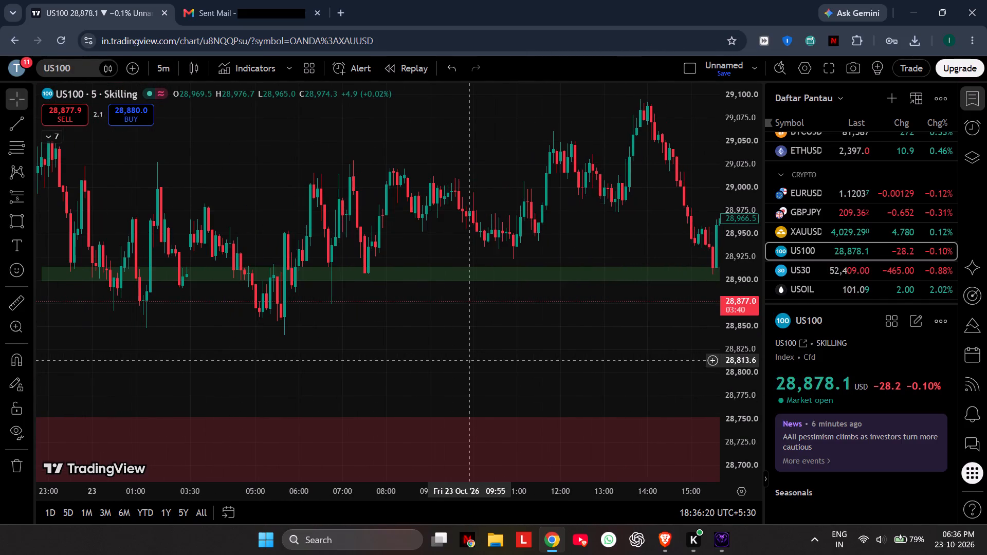
{"action": "left_click_drag", "start_coordinate": [370, 376], "coordinate": [184, 376]}
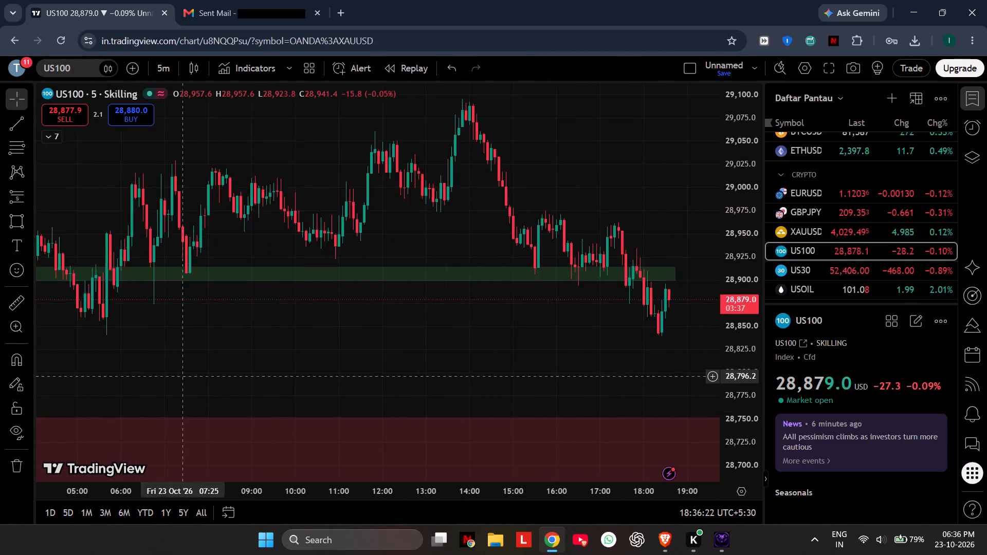
{"action": "left_click_drag", "start_coordinate": [527, 361], "coordinate": [651, 354]}
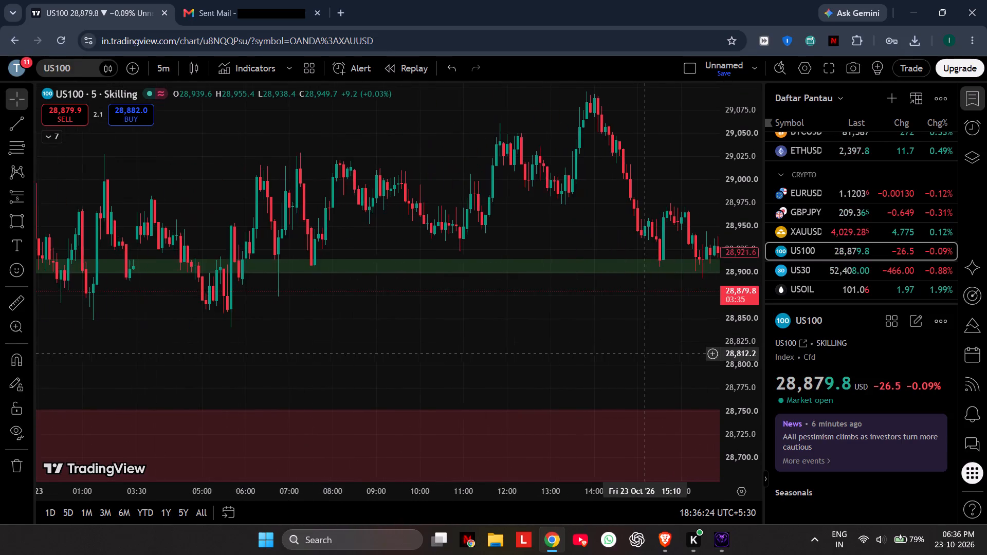
{"action": "left_click_drag", "start_coordinate": [651, 354], "coordinate": [288, 357]}
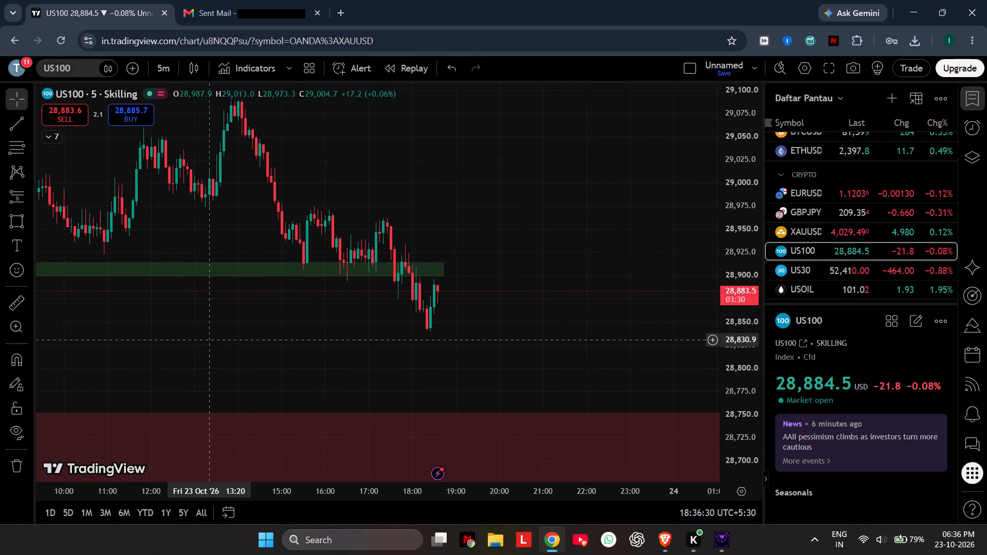
{"action": "left_click_drag", "start_coordinate": [210, 340], "coordinate": [230, 344]}
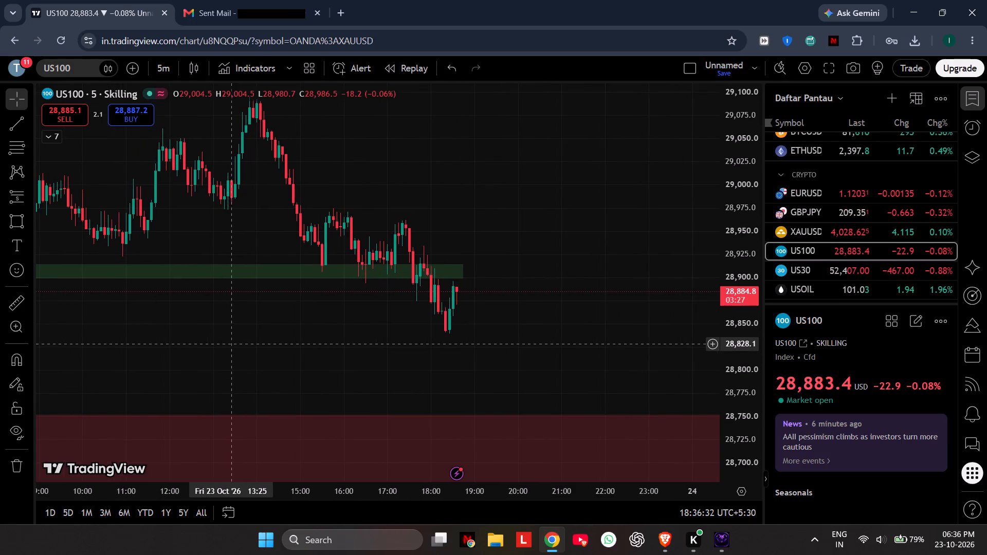
{"action": "left_click_drag", "start_coordinate": [230, 344], "coordinate": [380, 341]}
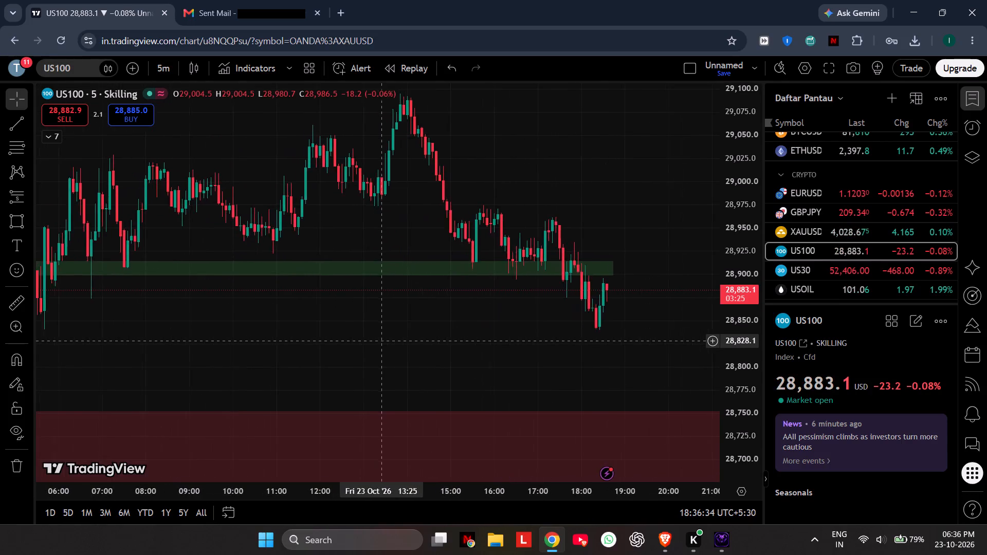
{"action": "left_click_drag", "start_coordinate": [380, 341], "coordinate": [464, 340]}
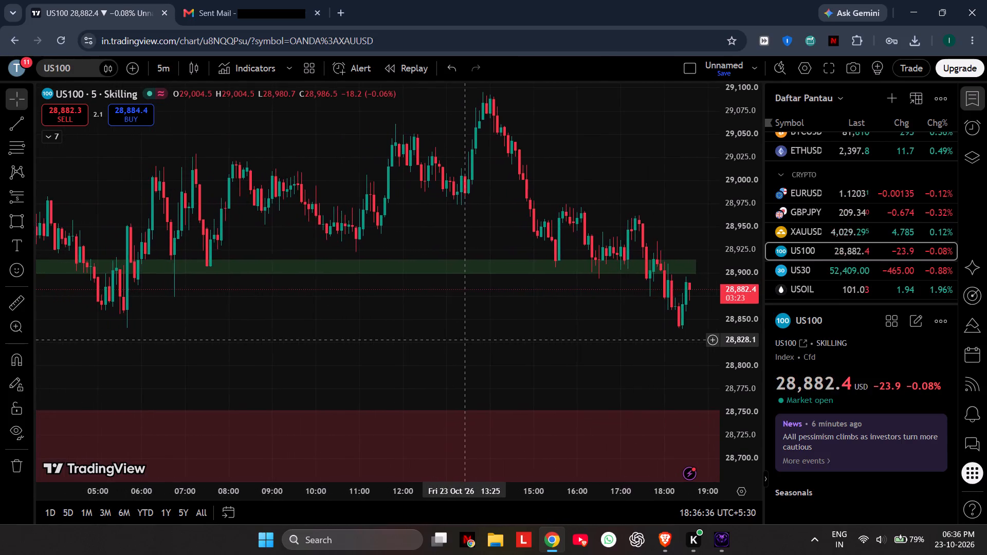
{"action": "left_click_drag", "start_coordinate": [464, 340], "coordinate": [539, 337]}
{"action": "left_click", "coordinate": [155, 59]}
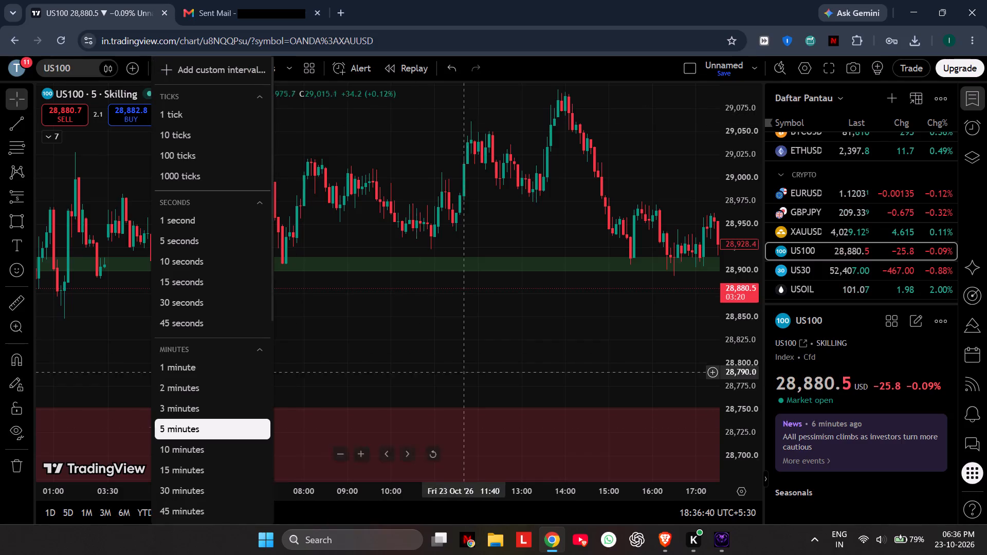
{"action": "left_click", "coordinate": [469, 362]}
Switch to the YouTube home page in the Brave browser.
{"action": "left_click", "coordinate": [666, 537]}
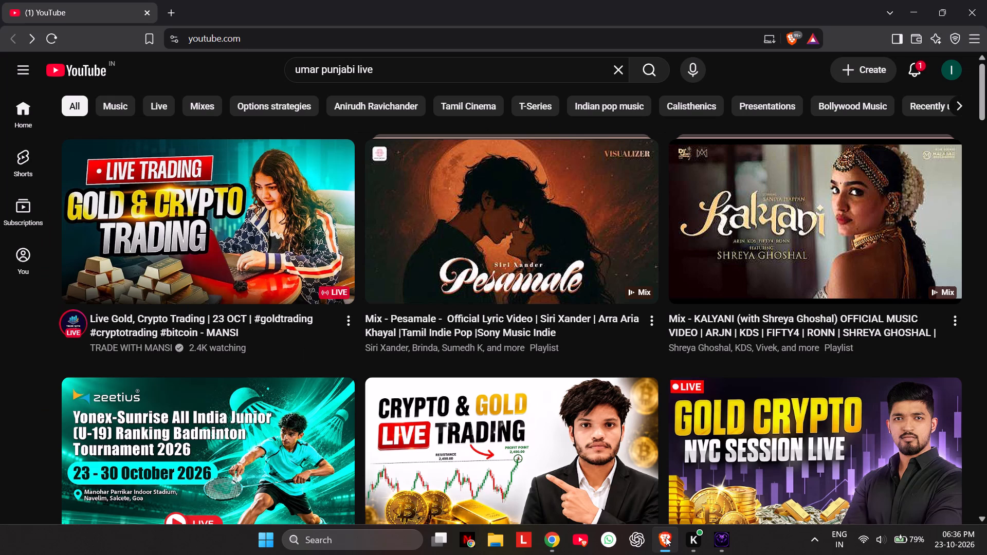
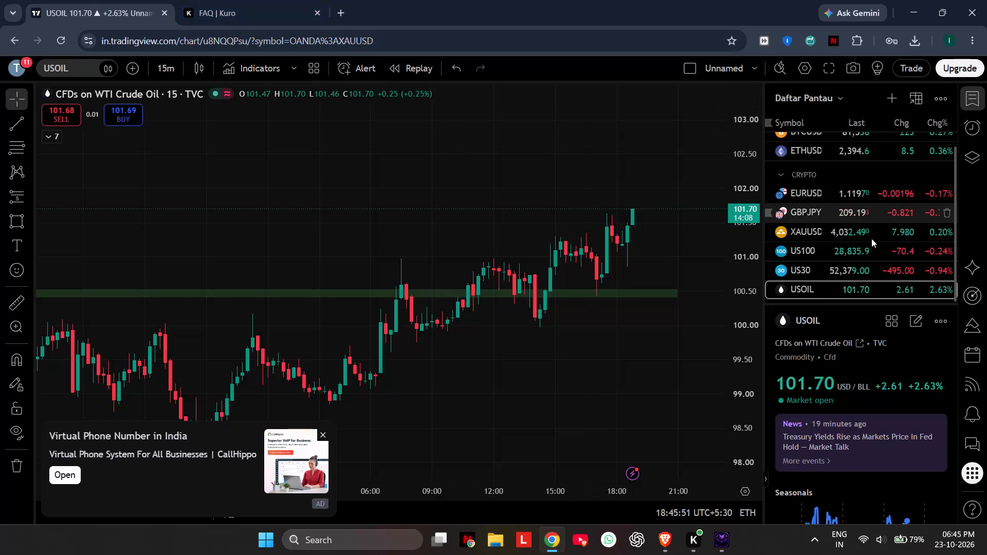
On the US30 15-minute chart, extend the short position drawing's time span to about 20:45 on 23 Oct.
{"action": "left_click", "coordinate": [812, 262]}
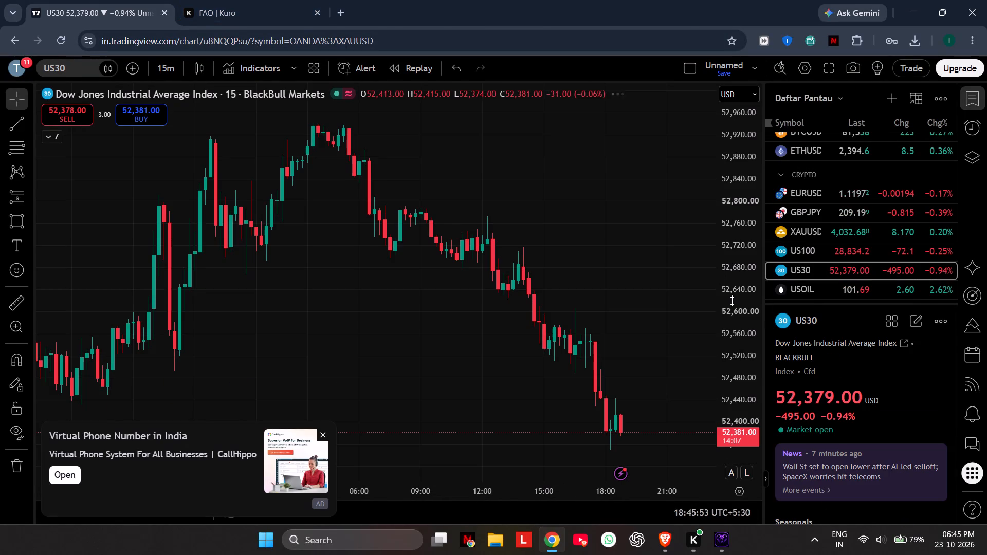
{"action": "scroll", "coordinate": [742, 320], "scroll_direction": "down", "scroll_amount": 2}
{"action": "scroll", "coordinate": [641, 346], "scroll_direction": "up", "scroll_amount": 4}
{"action": "left_click_drag", "start_coordinate": [641, 346], "coordinate": [672, 302]}
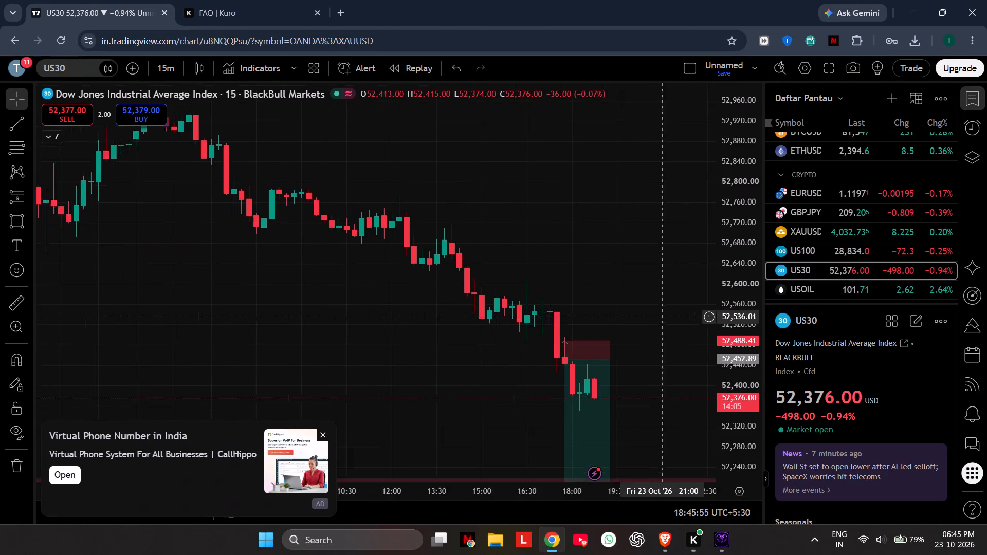
{"action": "left_click_drag", "start_coordinate": [672, 302], "coordinate": [627, 197]}
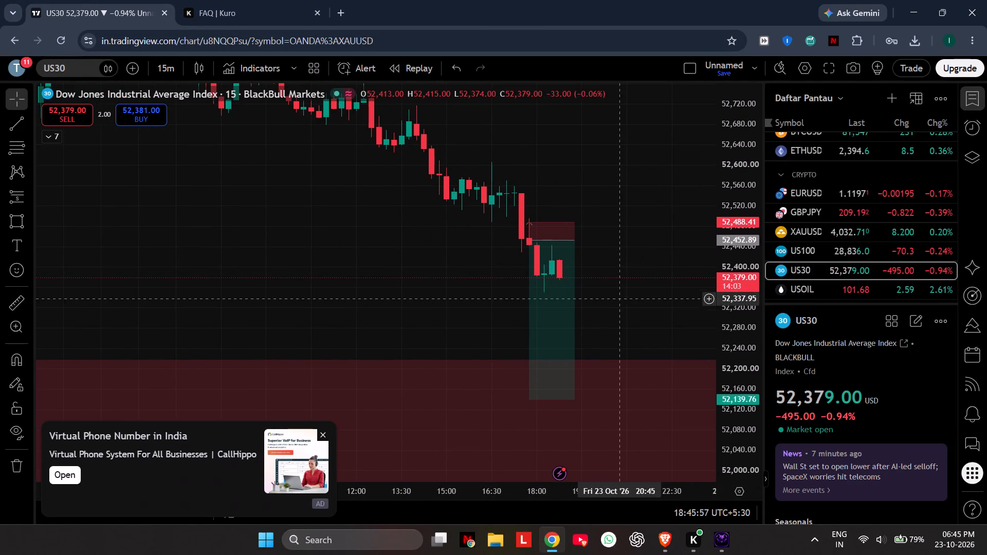
{"action": "left_click_drag", "start_coordinate": [575, 240], "coordinate": [622, 247]}
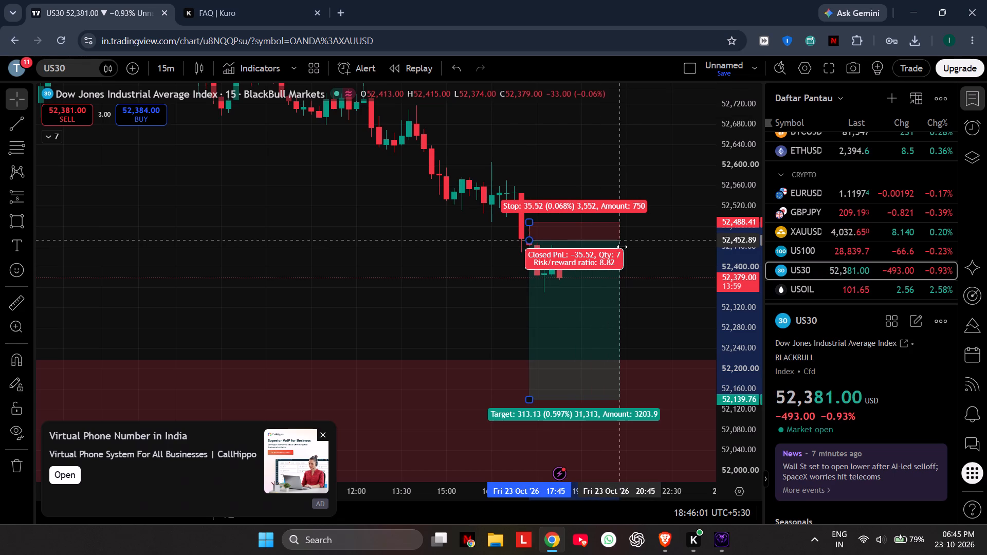
{"action": "left_click_drag", "start_coordinate": [622, 247], "coordinate": [619, 248]}
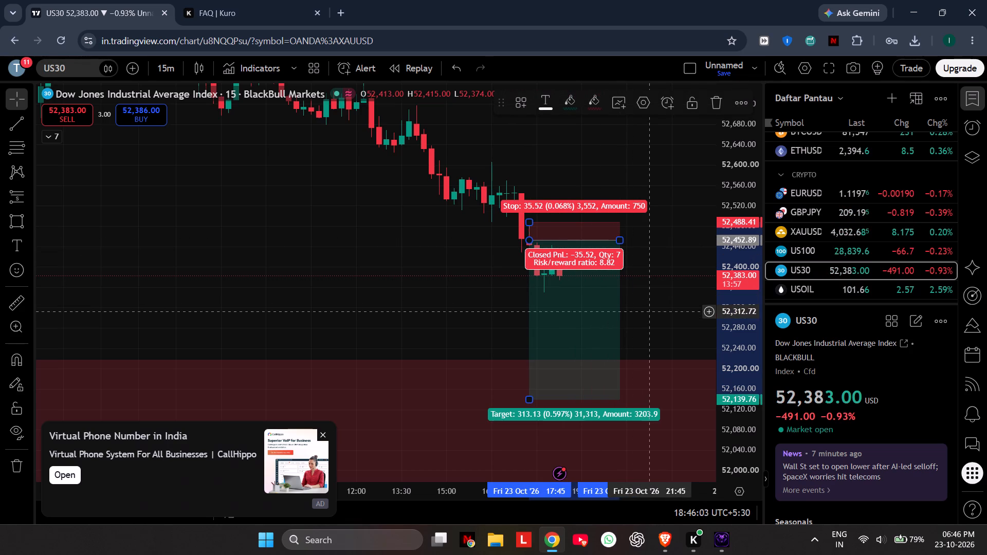
{"action": "left_click", "coordinate": [651, 178]}
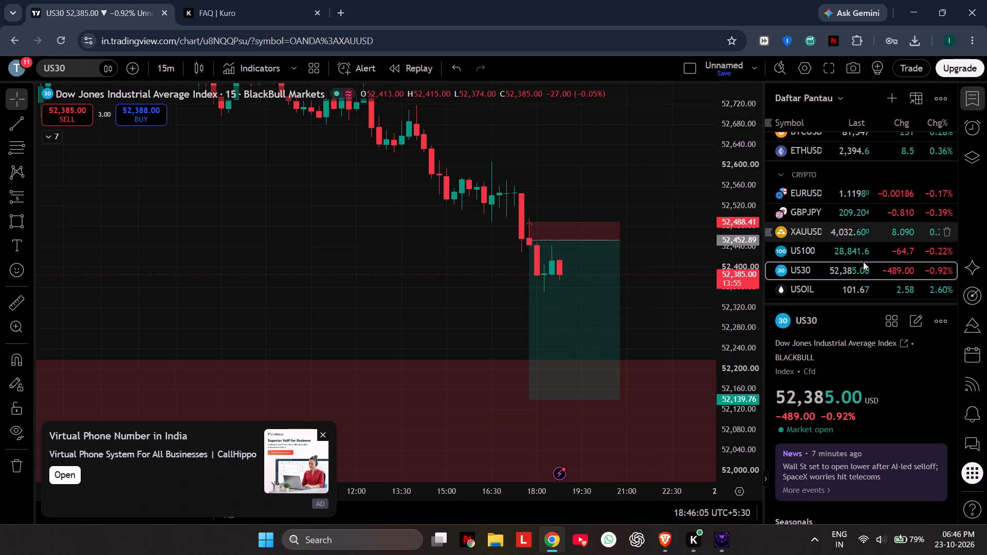
Dismiss the advertisement and examine XAUUSD's 15-minute candles around the green line and the two red zones.
{"action": "left_click", "coordinate": [797, 232]}
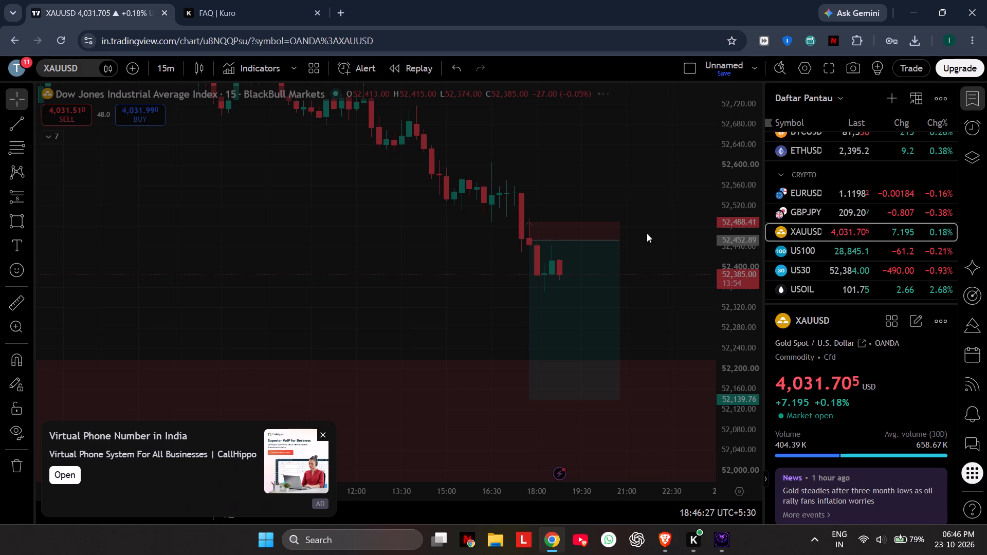
{"action": "left_click", "coordinate": [322, 431]}
{"action": "scroll", "coordinate": [344, 349], "scroll_direction": "down", "scroll_amount": 5}
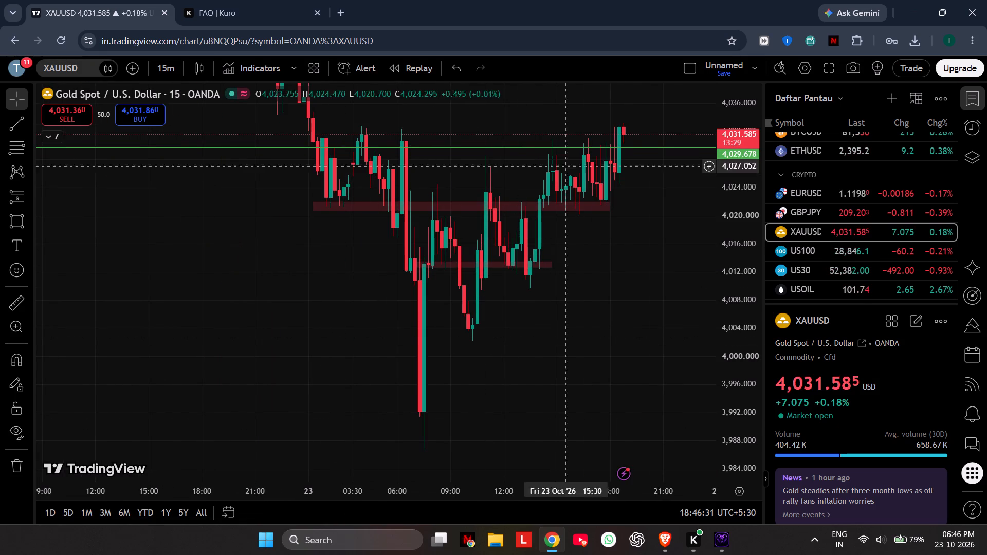
{"action": "scroll", "coordinate": [728, 423], "scroll_direction": "down", "scroll_amount": 9}
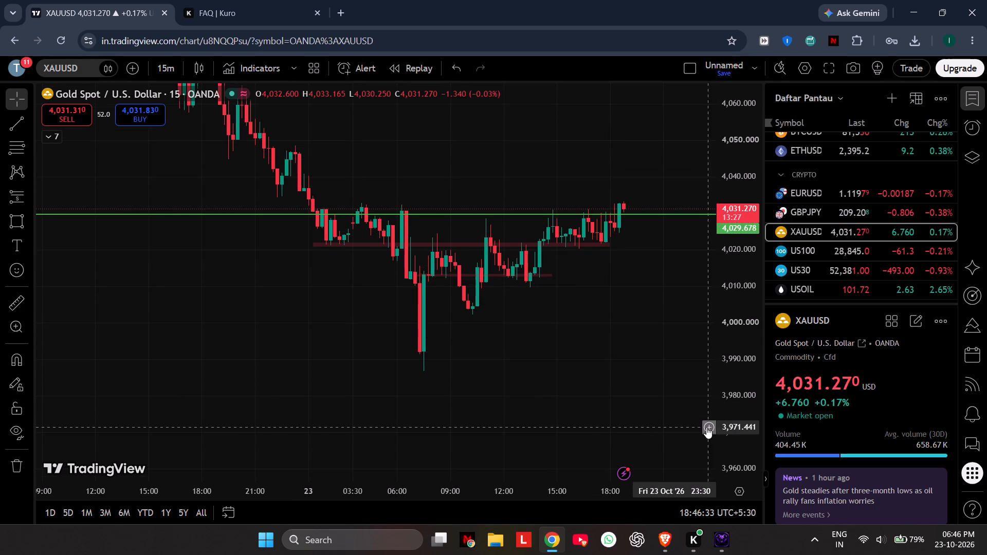
{"action": "scroll", "coordinate": [639, 382], "scroll_direction": "down", "scroll_amount": 5}
{"action": "left_click_drag", "start_coordinate": [581, 379], "coordinate": [449, 349]}
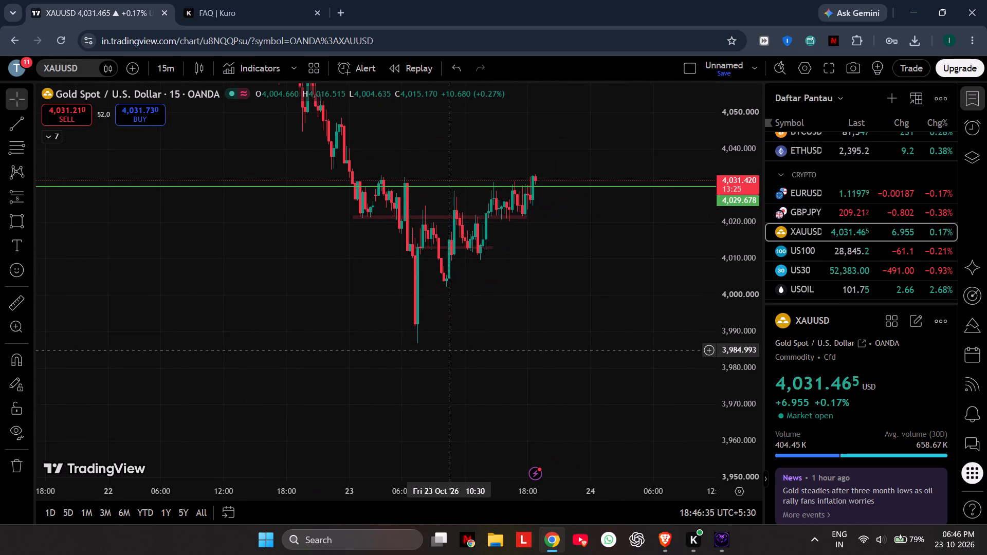
{"action": "left_click_drag", "start_coordinate": [449, 349], "coordinate": [565, 410]}
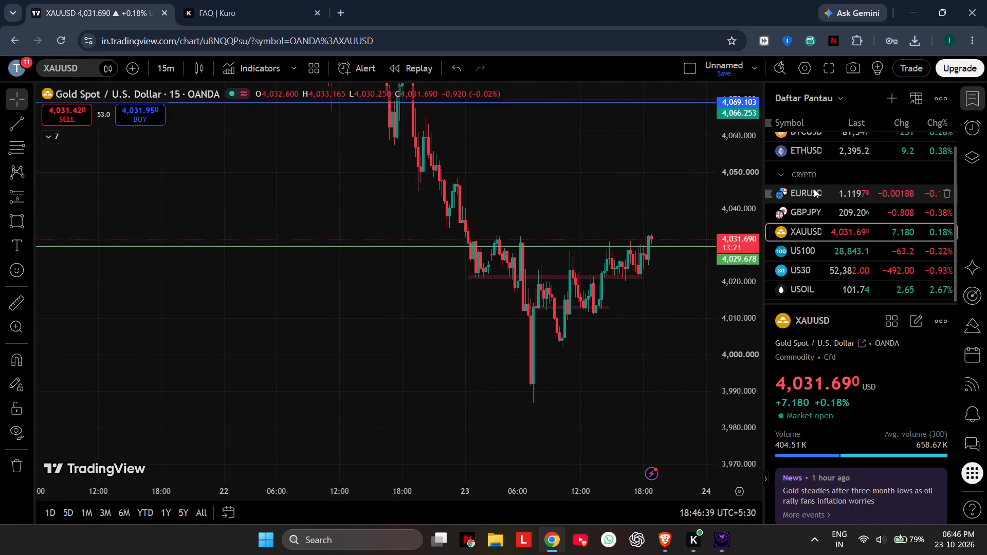
Look through the watchlist's 15-minute charts in the order BTCUSD, ETHUSD, EURUSD, XAUUSD and US100.
{"action": "scroll", "coordinate": [814, 189], "scroll_direction": "up", "scroll_amount": 3}
{"action": "left_click", "coordinate": [833, 138]}
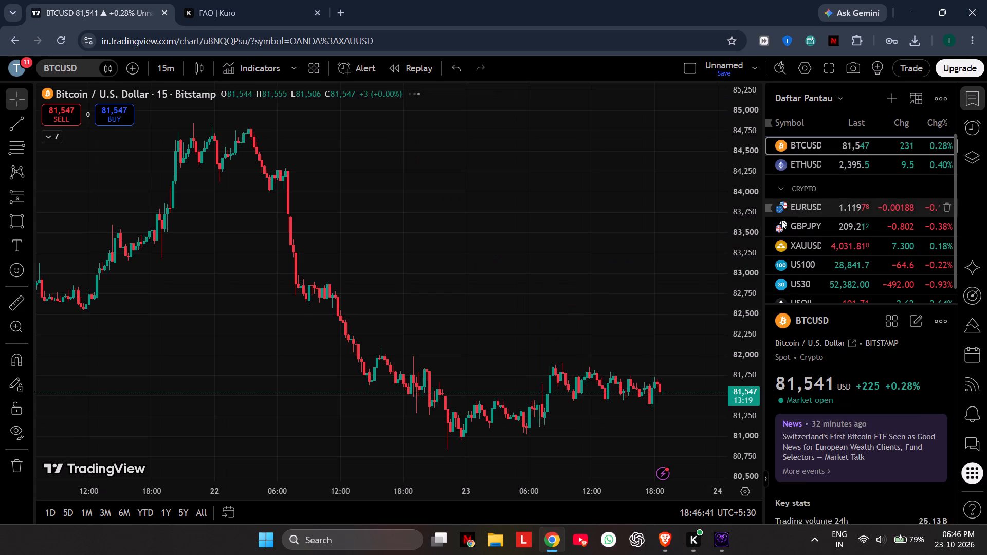
{"action": "scroll", "coordinate": [744, 311], "scroll_direction": "up", "scroll_amount": 6}
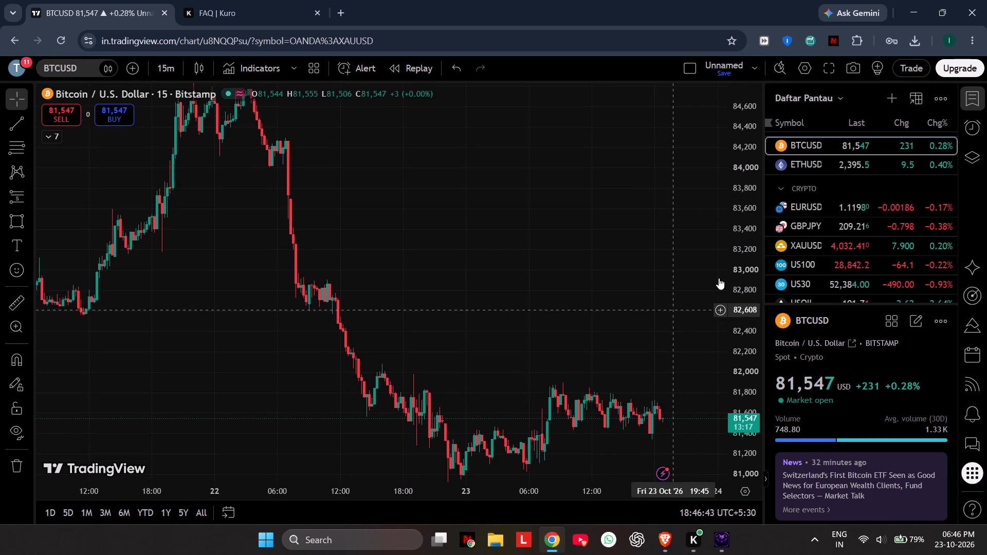
{"action": "left_click", "coordinate": [816, 171]}
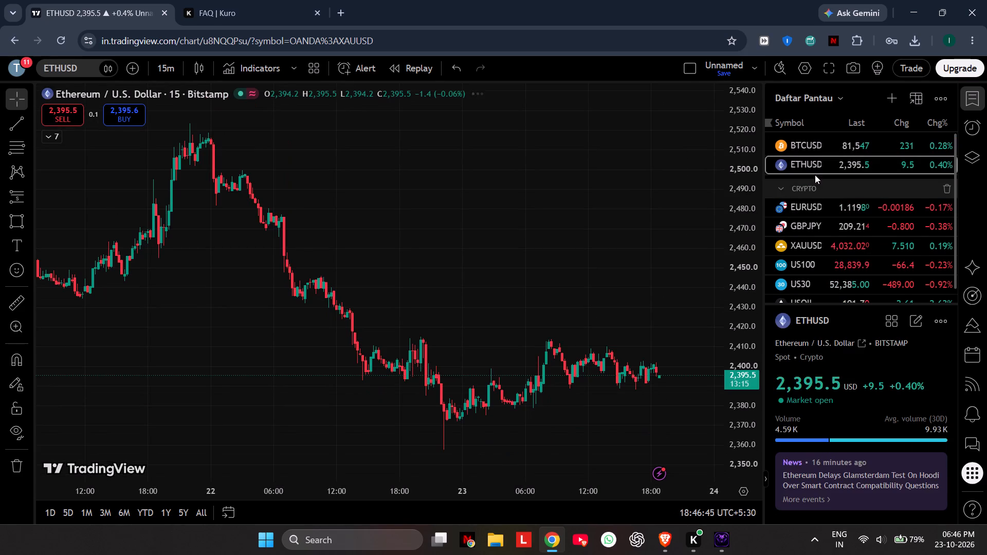
{"action": "left_click", "coordinate": [805, 202]}
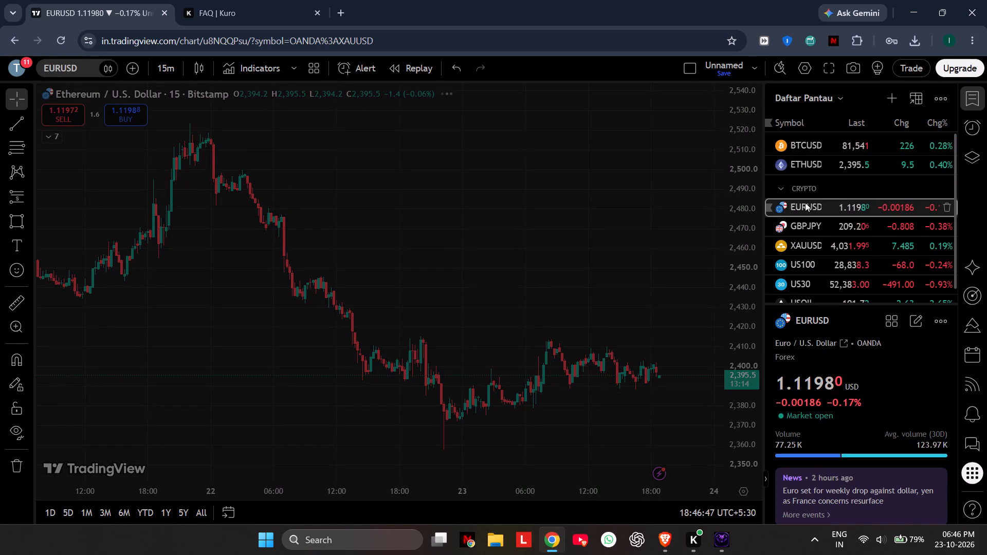
{"action": "left_click", "coordinate": [806, 245]}
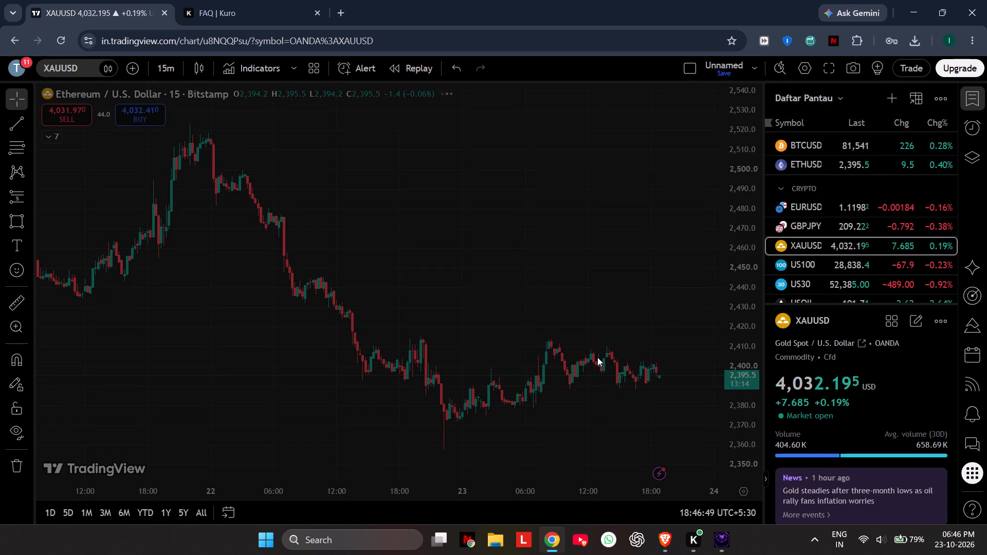
{"action": "left_click", "coordinate": [839, 265]}
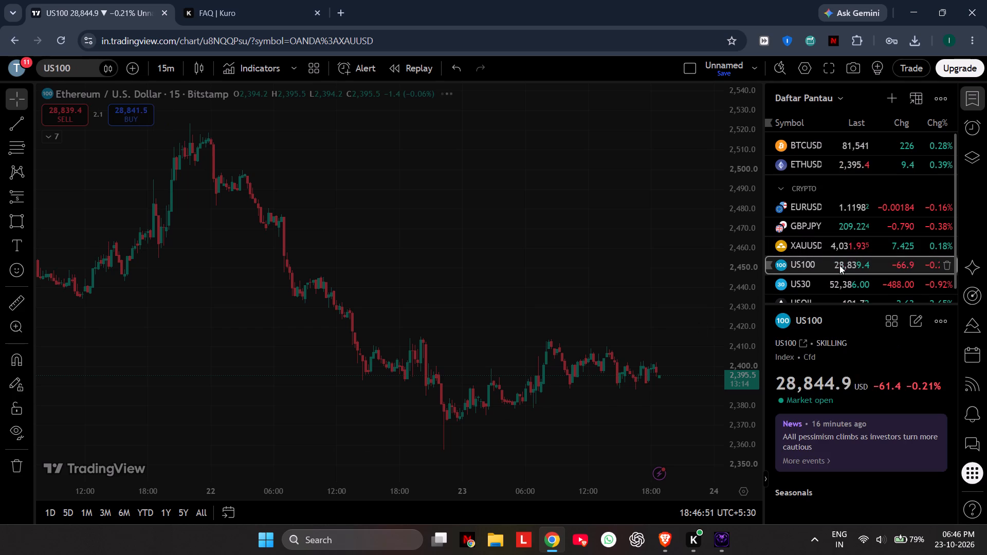
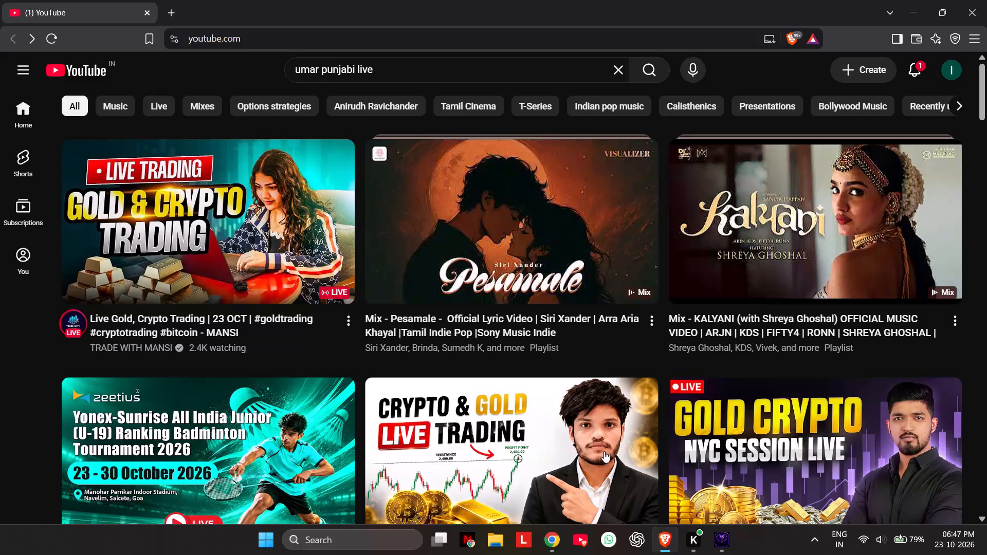
On YouTube, open the Topgtraders NYC session gold and bitcoin stream, jump ahead to about 1:01:00, and return to the home feed.
{"action": "scroll", "coordinate": [353, 357], "scroll_direction": "down", "scroll_amount": 1}
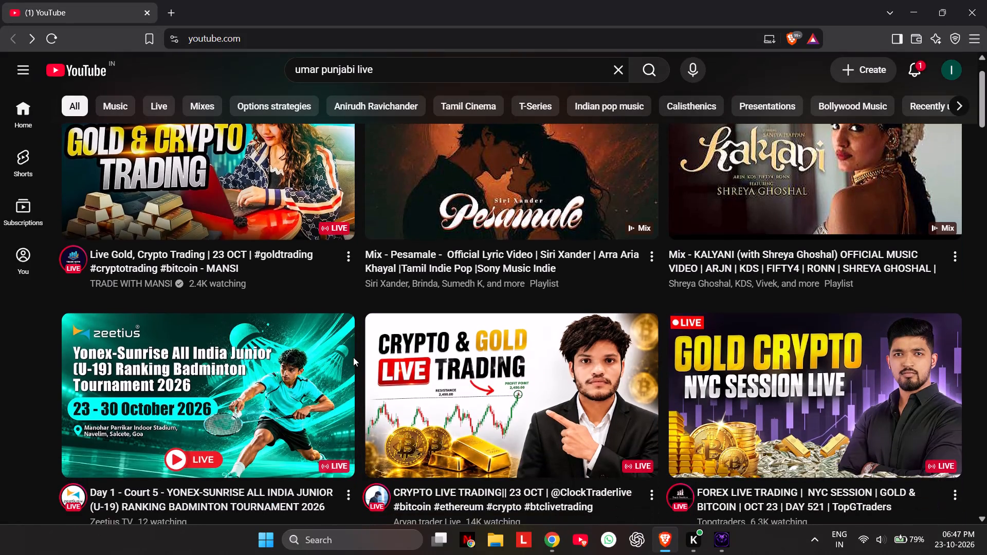
{"action": "scroll", "coordinate": [353, 357], "scroll_direction": "down", "scroll_amount": 1}
{"action": "left_click", "coordinate": [872, 374]}
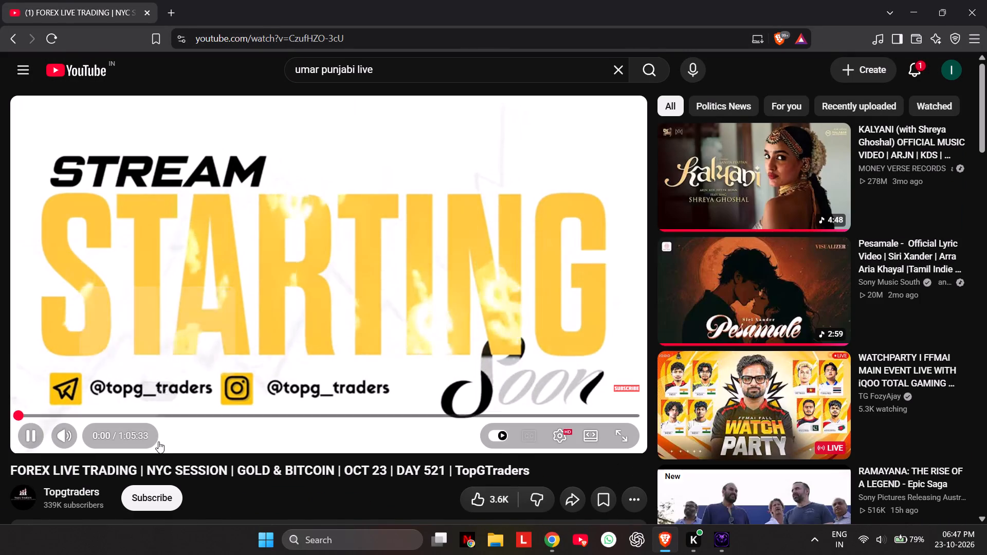
{"action": "left_click", "coordinate": [605, 412]}
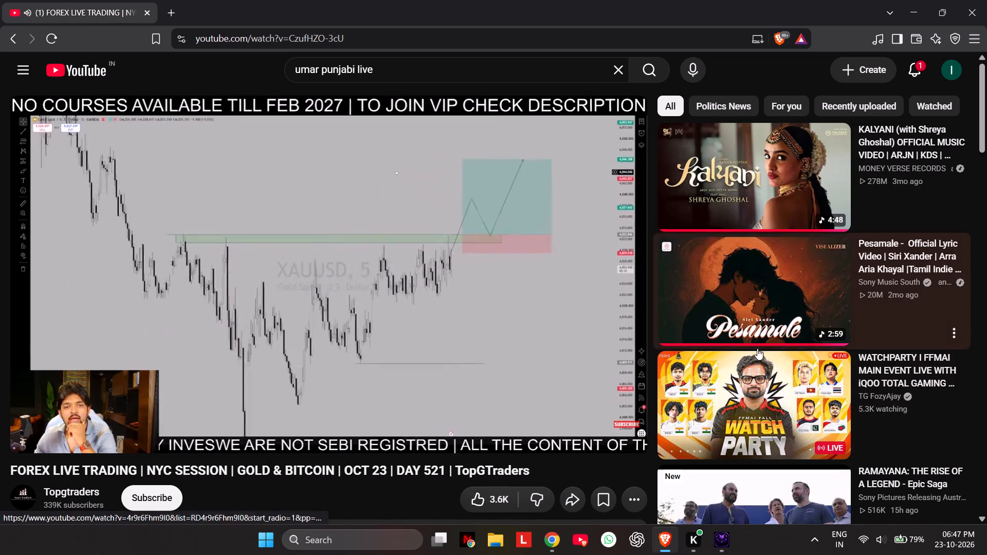
{"action": "left_click", "coordinate": [9, 35]}
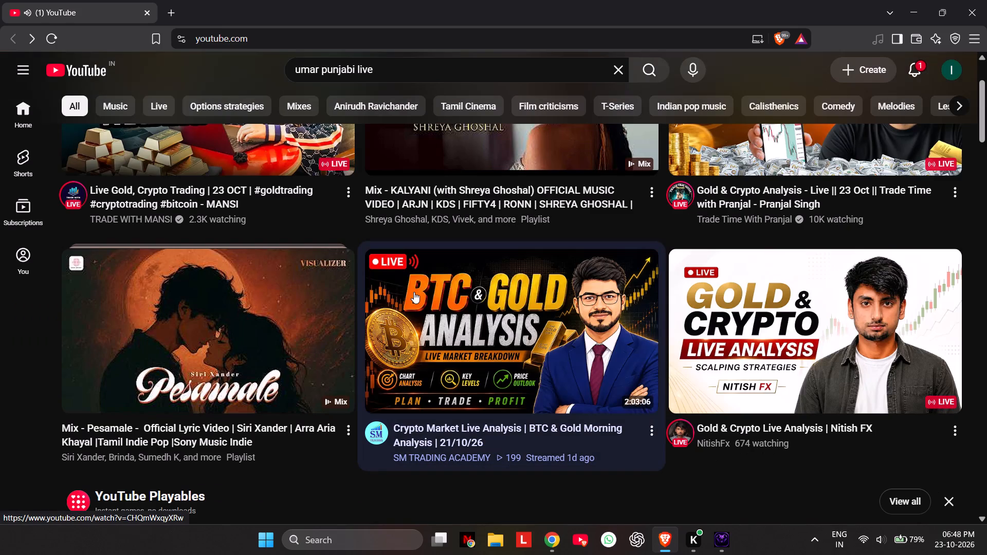
Open the "Gold & Crypto Analysis" live stream of 23 Oct from the Trade Time With Pranjal channel.
{"action": "scroll", "coordinate": [771, 323], "scroll_direction": "up", "scroll_amount": 4}
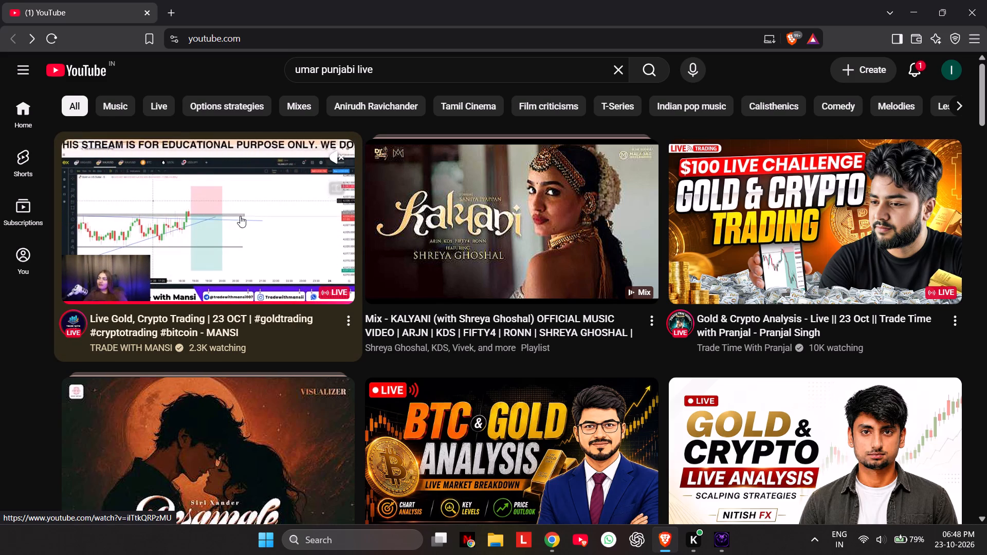
{"action": "left_click", "coordinate": [772, 210]}
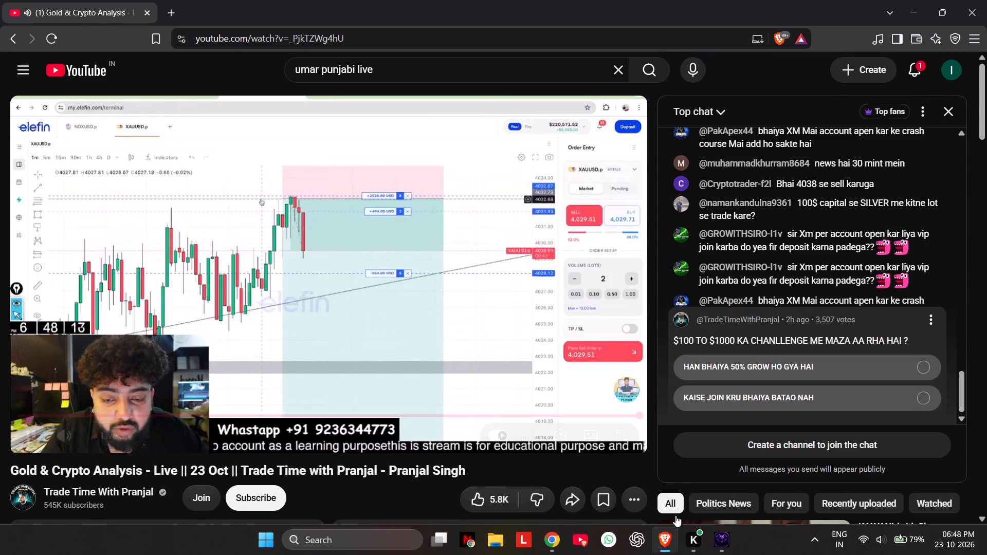
Switch to TradingView and load XAUUSD from the watchlist.
{"action": "left_click", "coordinate": [549, 546]}
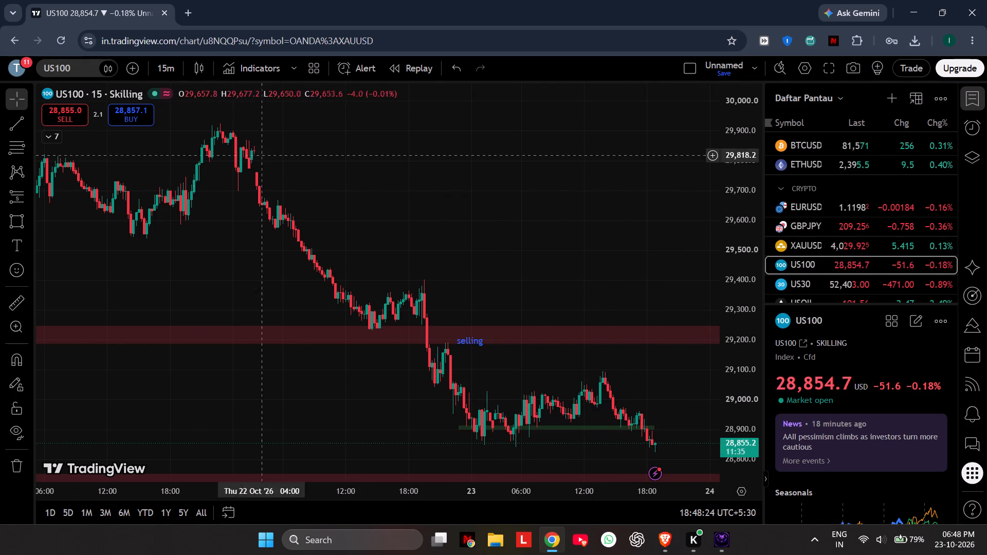
{"action": "left_click", "coordinate": [809, 246]}
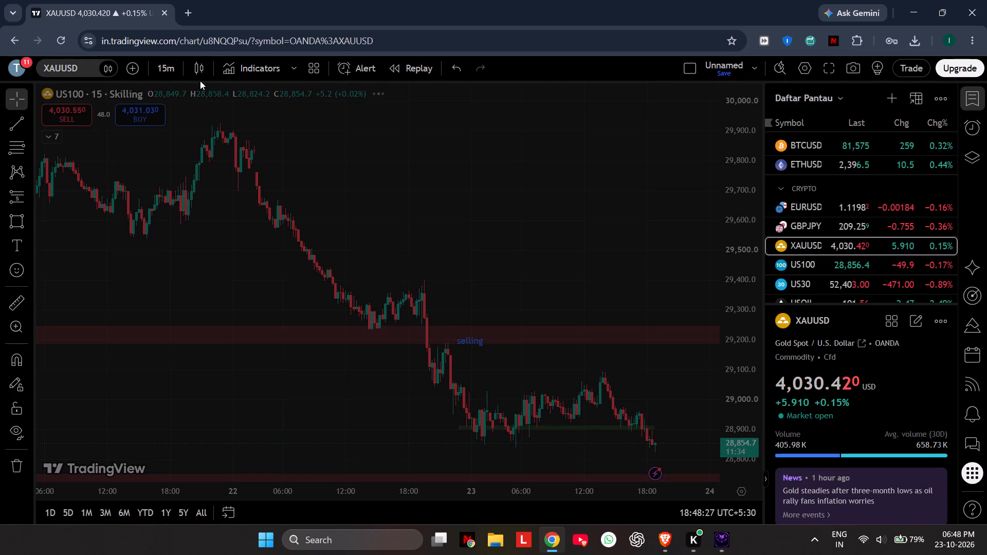
Switch to CobraTerminal and view the XAUUSD chart's latest M5 candles.
{"action": "left_click", "coordinate": [721, 536]}
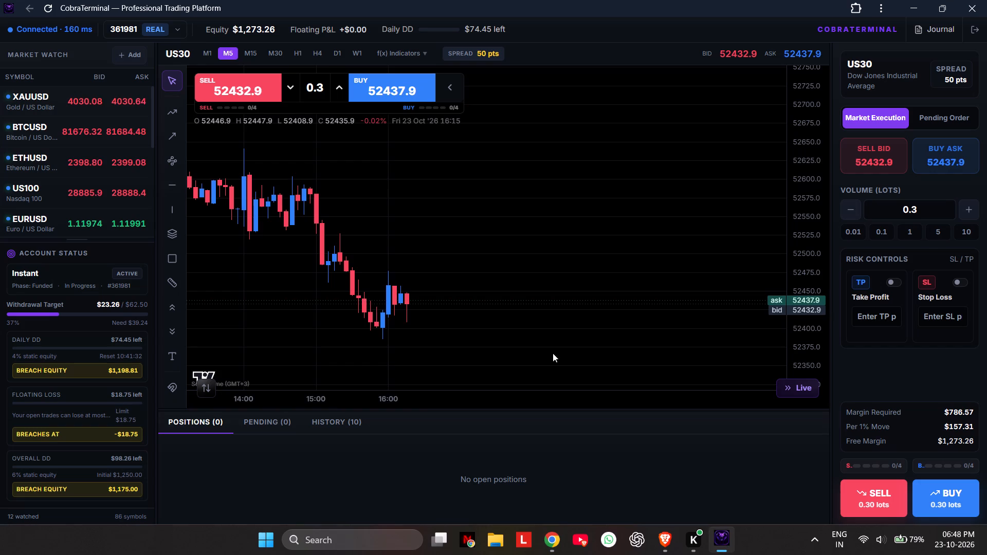
{"action": "left_click", "coordinate": [40, 107]}
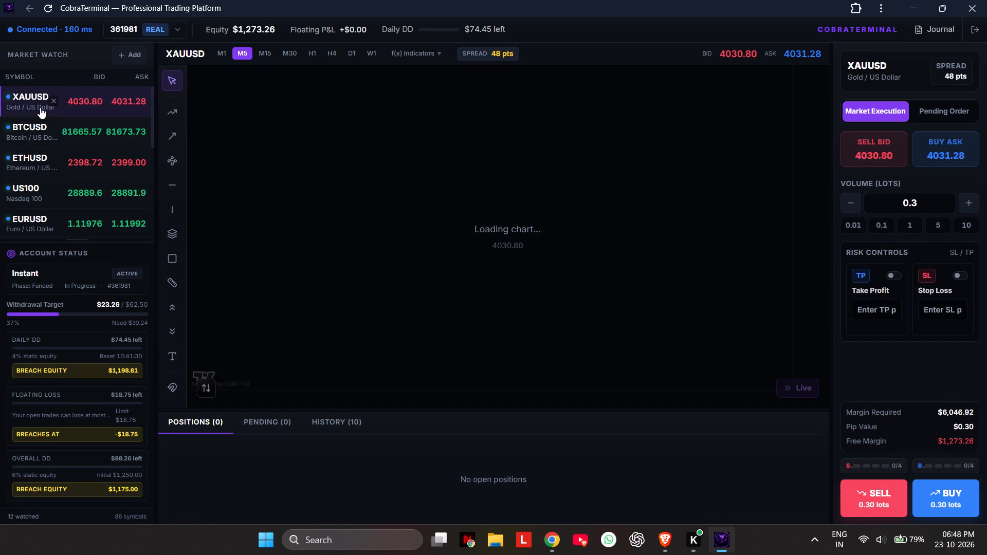
{"action": "left_click_drag", "start_coordinate": [603, 267], "coordinate": [463, 268]}
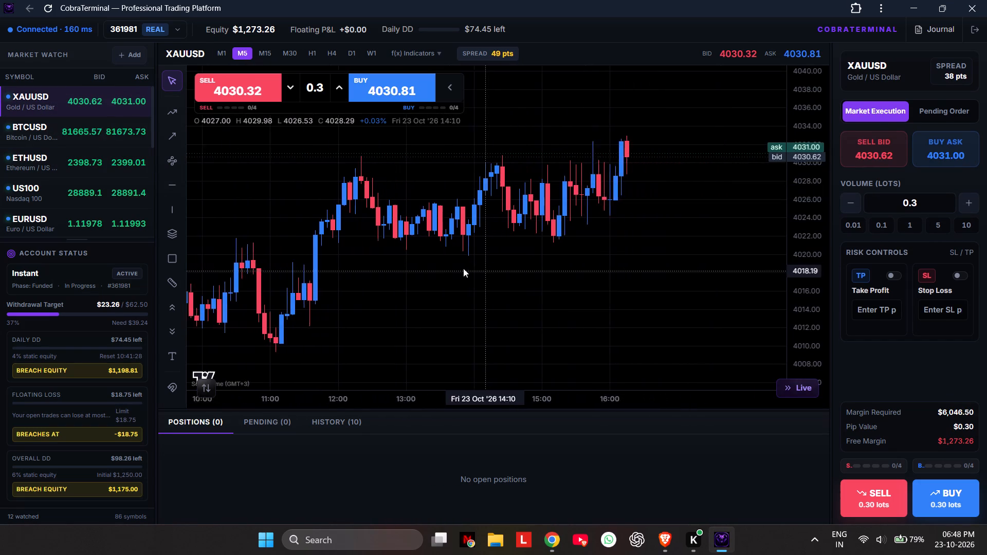
{"action": "left_click_drag", "start_coordinate": [463, 268], "coordinate": [413, 256]}
Examine XAUUSD's recent price action on the M1 timeframe, and return the chart to M5.
{"action": "left_click", "coordinate": [222, 56]}
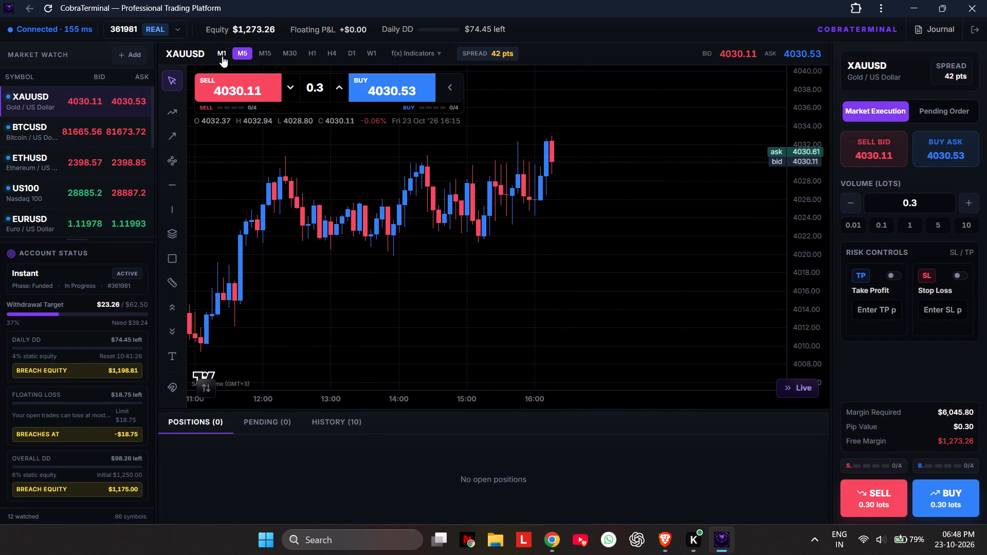
{"action": "scroll", "coordinate": [493, 242], "scroll_direction": "up", "scroll_amount": 10}
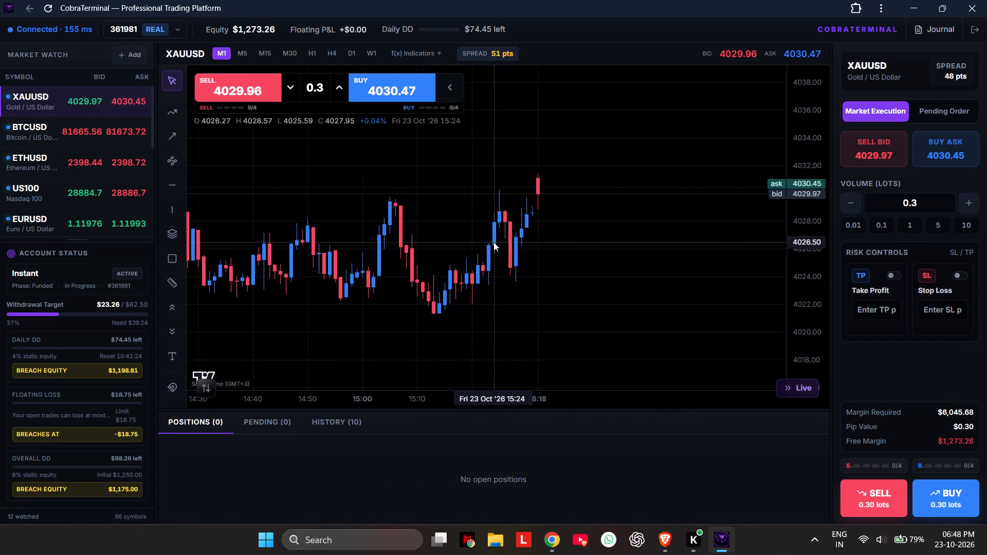
{"action": "scroll", "coordinate": [579, 272], "scroll_direction": "up", "scroll_amount": 8}
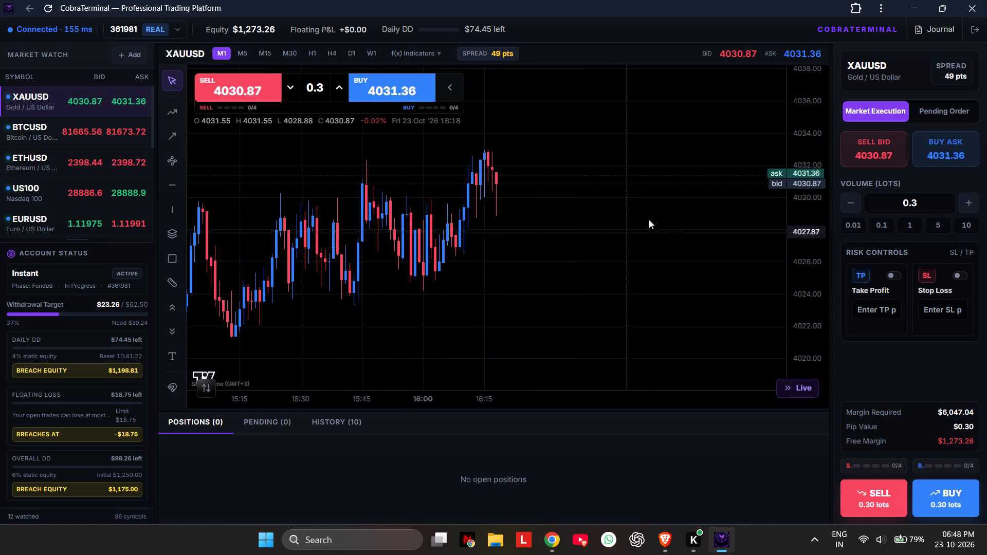
{"action": "scroll", "coordinate": [806, 252], "scroll_direction": "down", "scroll_amount": 4}
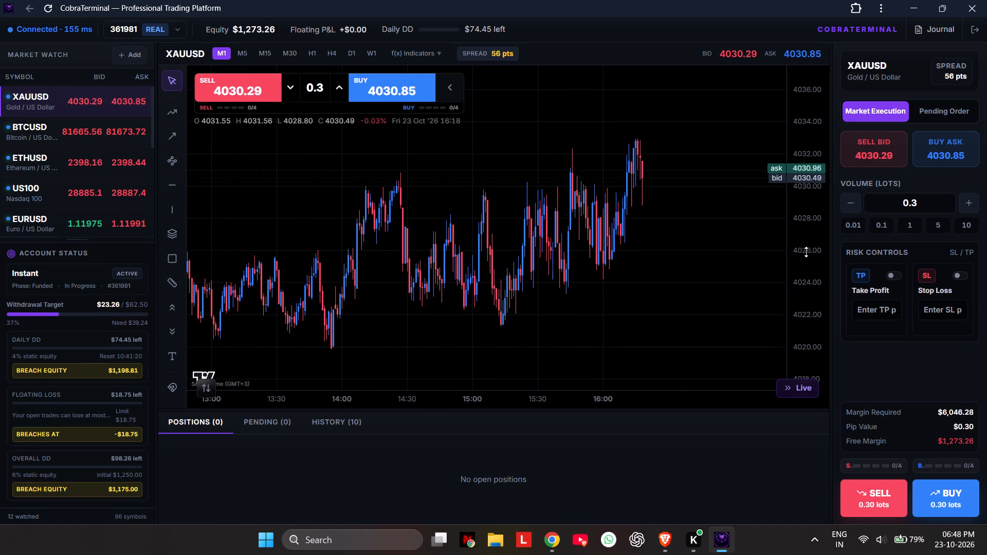
{"action": "scroll", "coordinate": [801, 252], "scroll_direction": "up", "scroll_amount": 5}
{"action": "left_click_drag", "start_coordinate": [400, 263], "coordinate": [555, 277]}
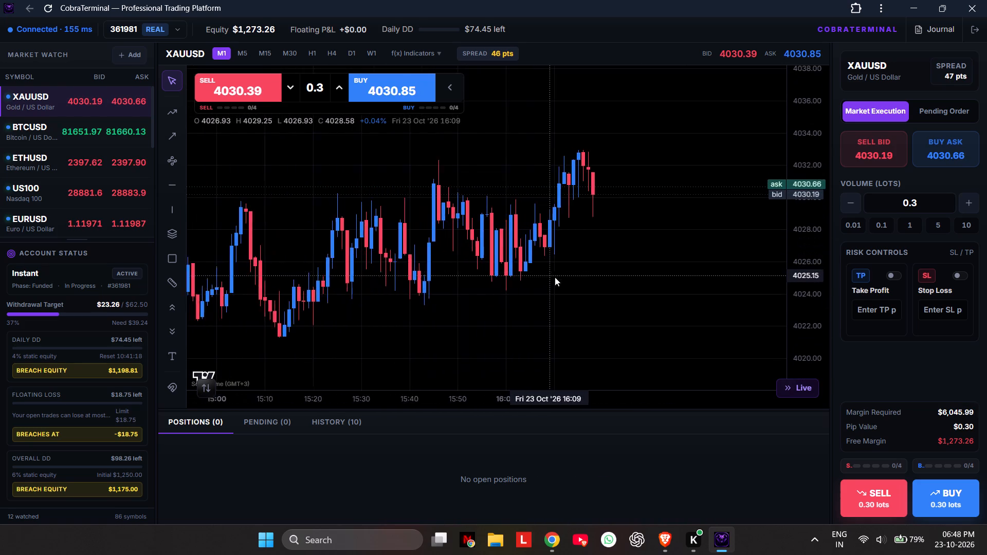
{"action": "left_click_drag", "start_coordinate": [555, 277], "coordinate": [628, 291]}
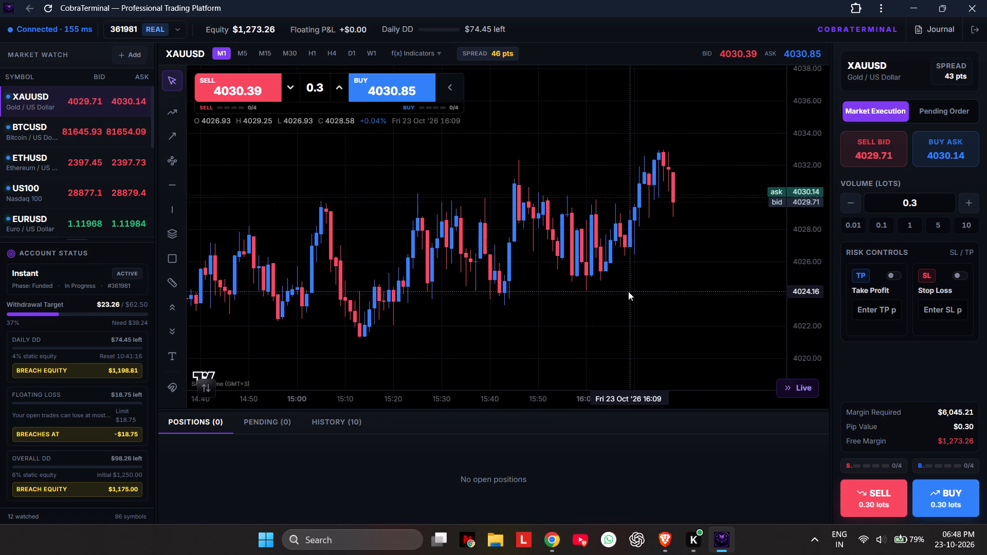
{"action": "left_click_drag", "start_coordinate": [628, 291], "coordinate": [626, 291]}
{"action": "left_click", "coordinate": [242, 51]}
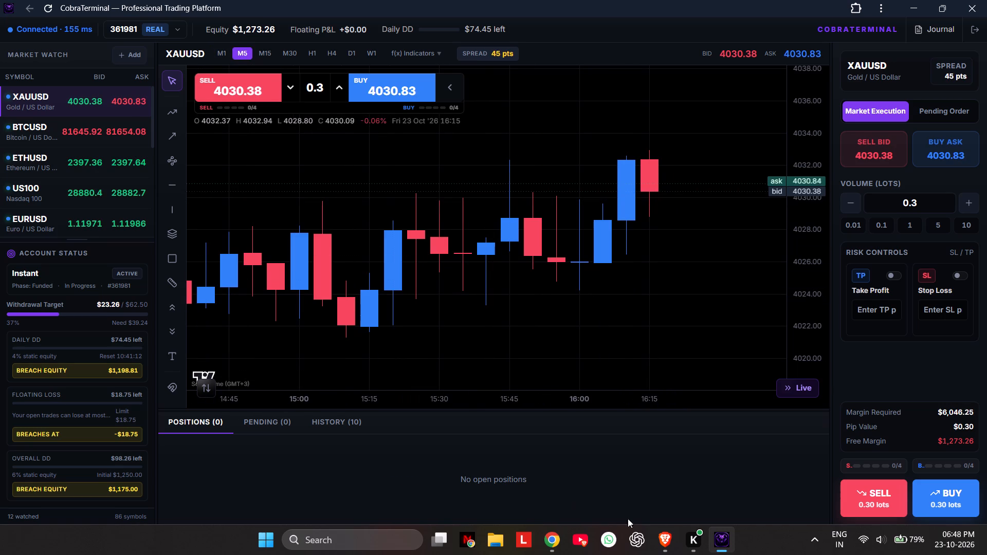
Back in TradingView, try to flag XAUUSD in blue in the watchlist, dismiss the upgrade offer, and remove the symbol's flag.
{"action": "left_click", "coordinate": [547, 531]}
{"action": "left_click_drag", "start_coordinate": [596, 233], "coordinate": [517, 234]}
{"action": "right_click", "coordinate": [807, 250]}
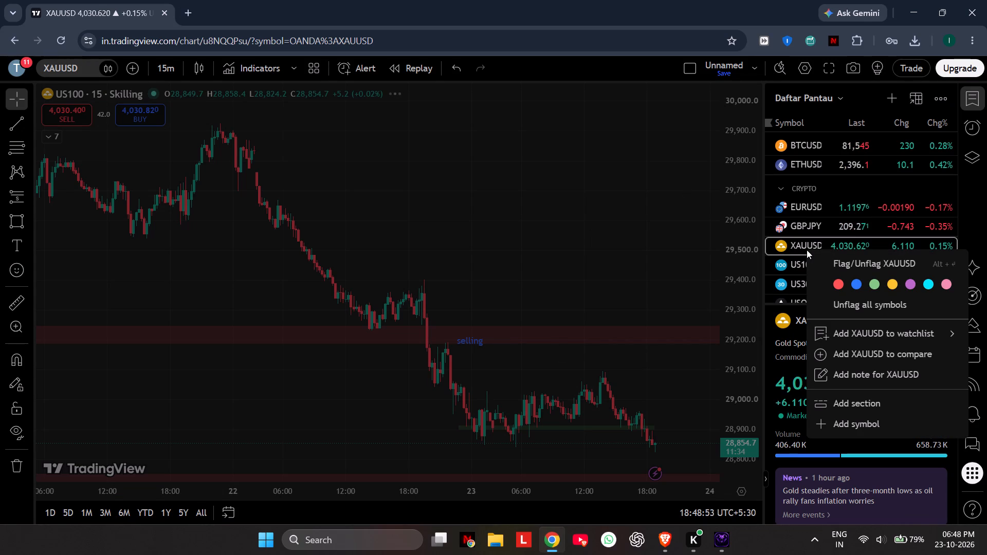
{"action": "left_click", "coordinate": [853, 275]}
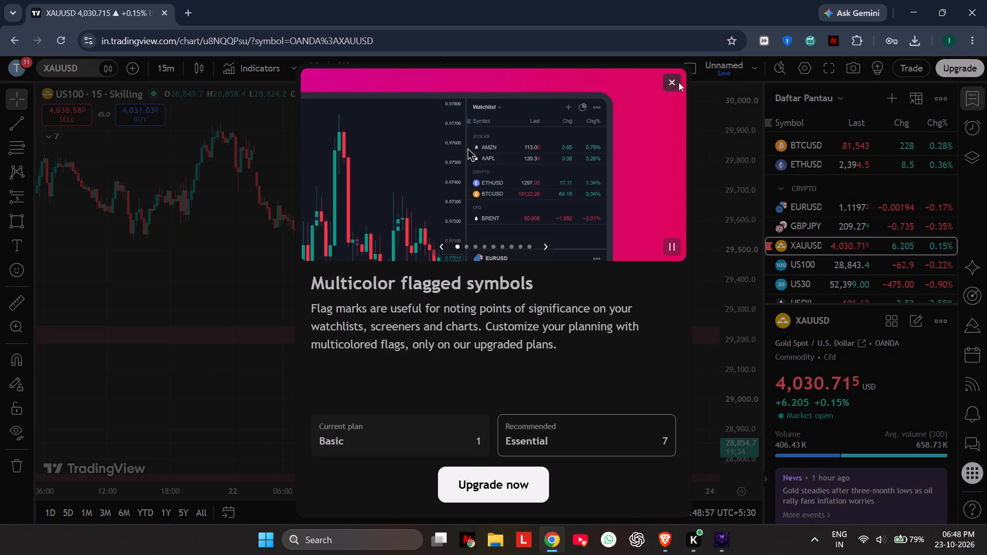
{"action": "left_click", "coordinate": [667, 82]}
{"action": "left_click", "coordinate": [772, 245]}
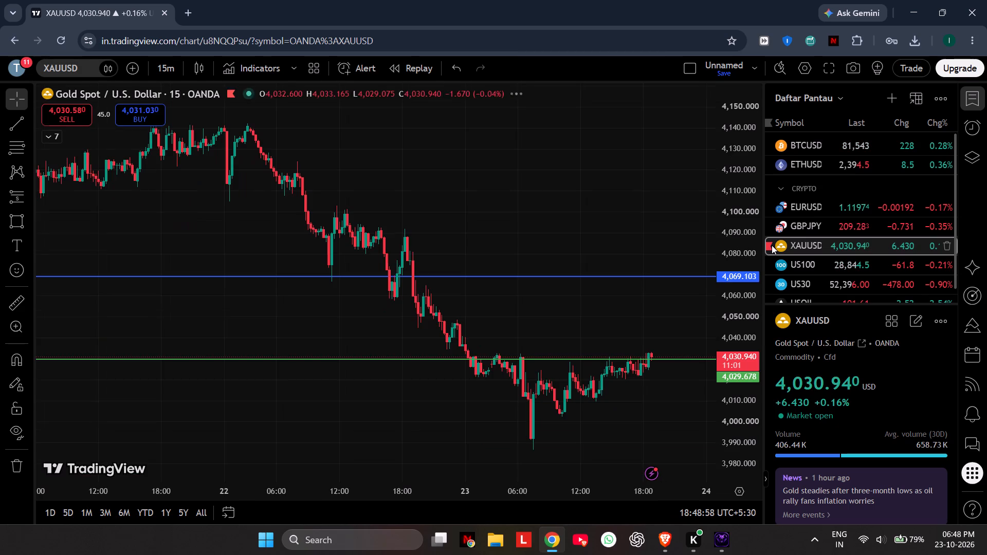
Reset the XAUUSD chart view and examine the latest 15-minute candles around the green line and the two red zones.
{"action": "scroll", "coordinate": [671, 276], "scroll_direction": "up", "scroll_amount": 6}
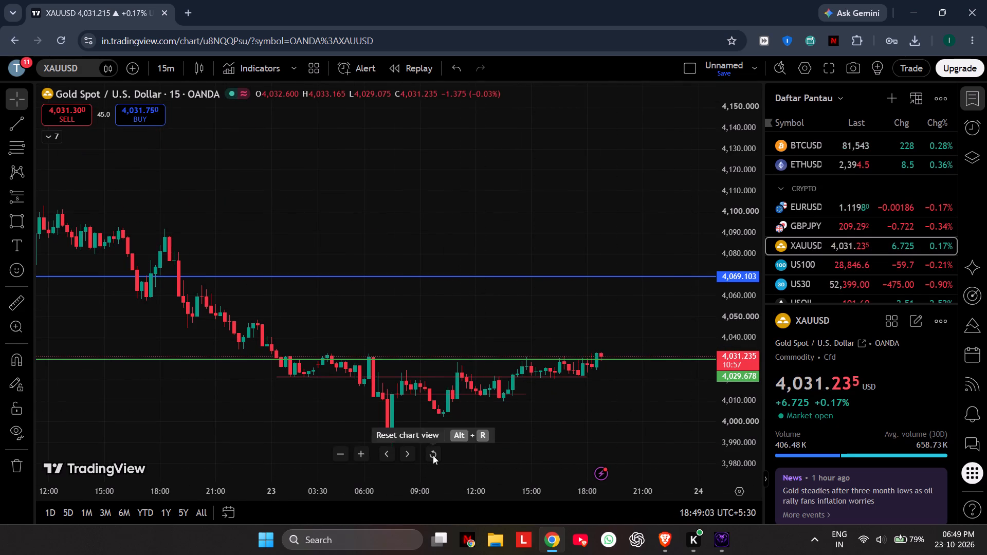
{"action": "left_click", "coordinate": [433, 455]}
{"action": "scroll", "coordinate": [726, 403], "scroll_direction": "up", "scroll_amount": 7}
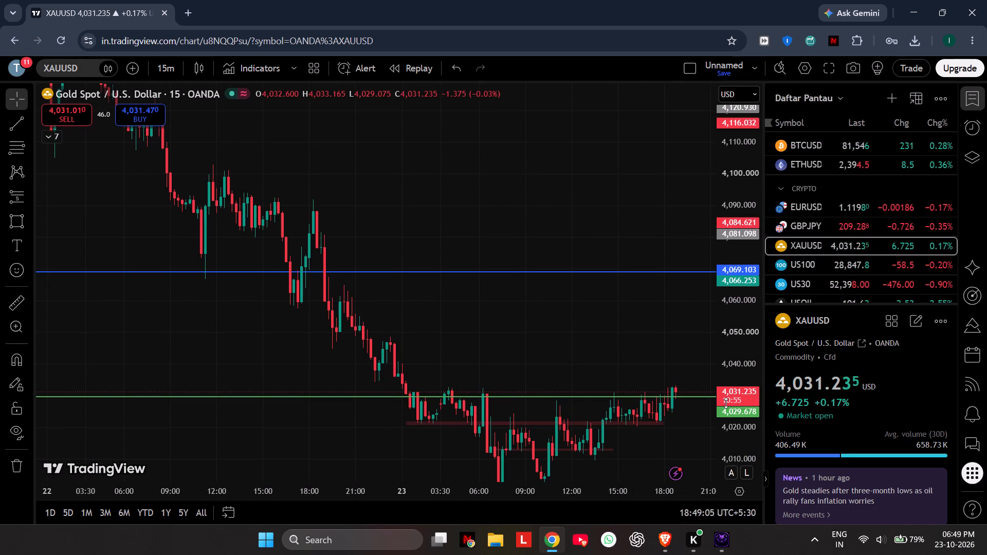
{"action": "left_click_drag", "start_coordinate": [654, 342], "coordinate": [544, 212]}
{"action": "scroll", "coordinate": [544, 212], "scroll_direction": "up", "scroll_amount": 5}
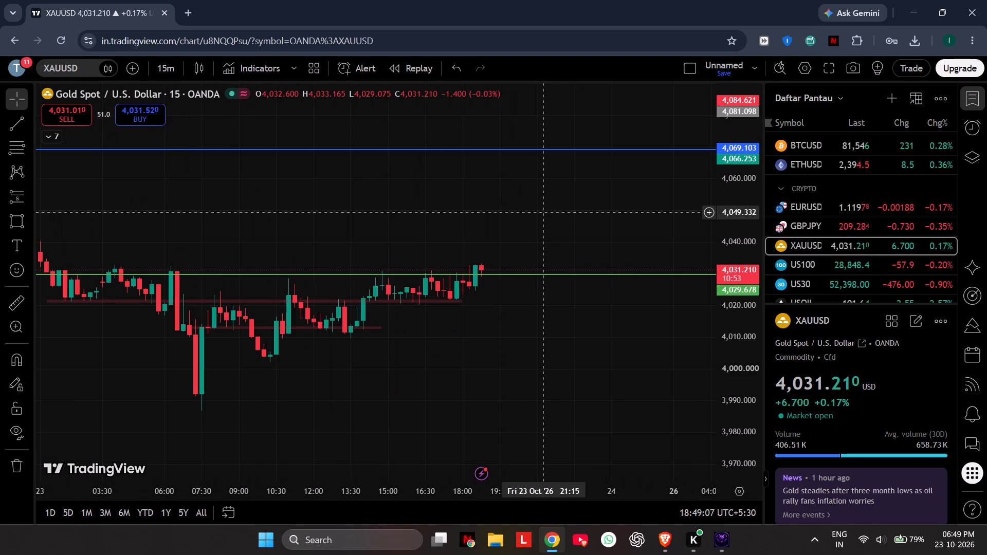
{"action": "scroll", "coordinate": [734, 361], "scroll_direction": "up", "scroll_amount": 6}
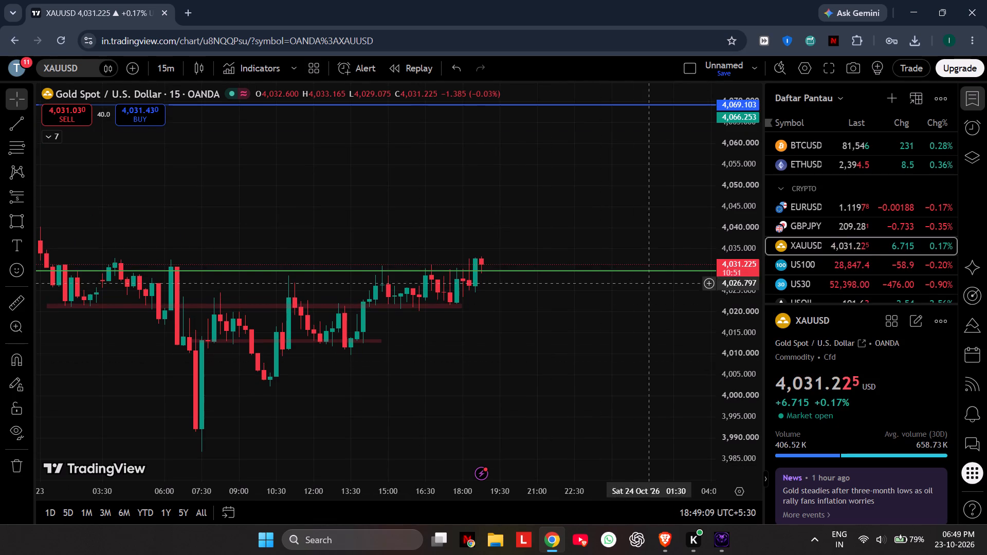
{"action": "scroll", "coordinate": [743, 415], "scroll_direction": "up", "scroll_amount": 5}
{"action": "left_click_drag", "start_coordinate": [528, 409], "coordinate": [597, 374]}
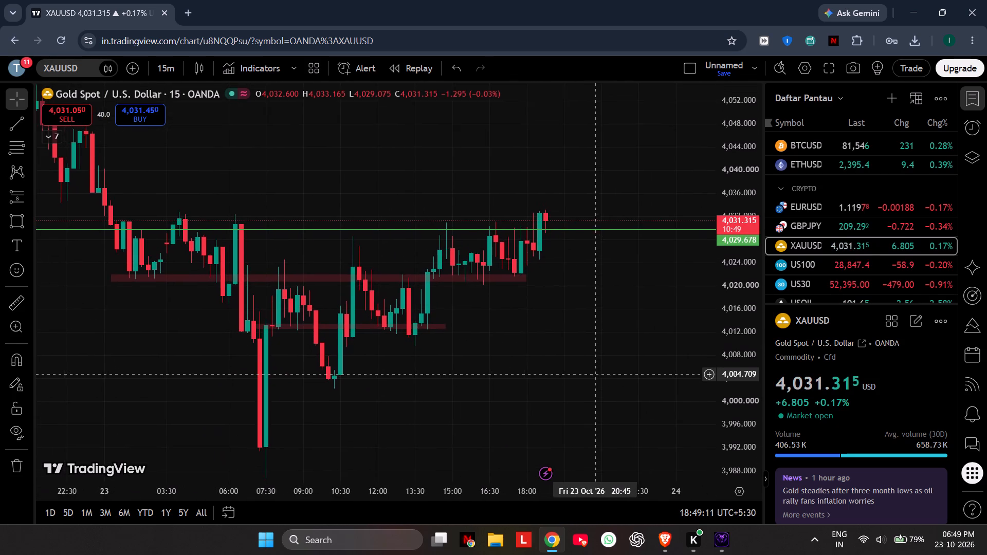
{"action": "left_click_drag", "start_coordinate": [597, 374], "coordinate": [624, 386]}
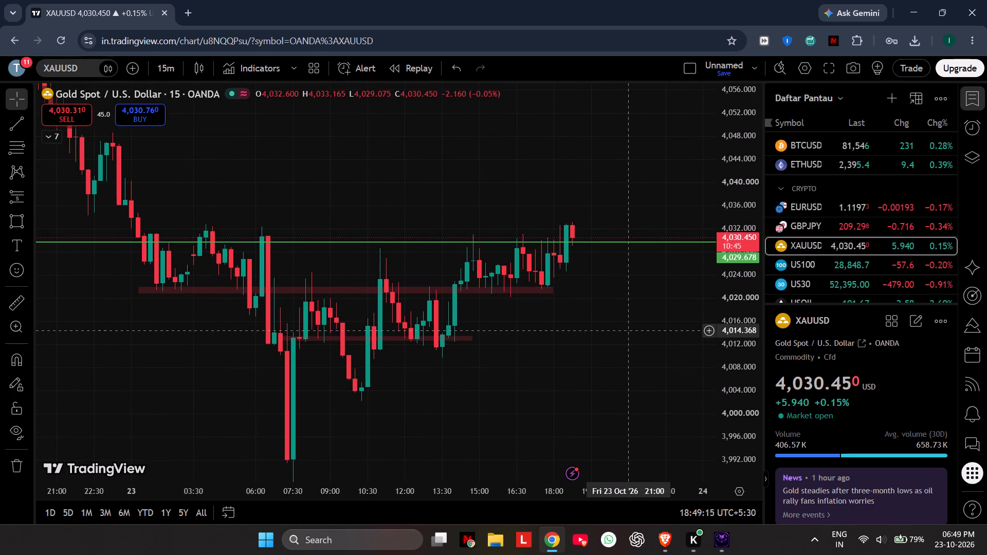
{"action": "left_click_drag", "start_coordinate": [617, 330], "coordinate": [614, 333]}
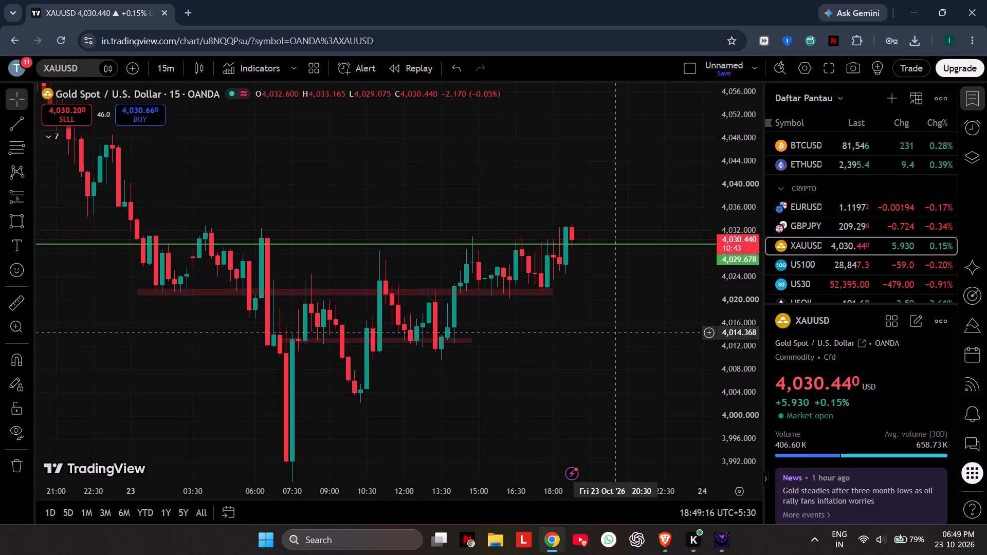
{"action": "left_click_drag", "start_coordinate": [614, 333], "coordinate": [620, 335]}
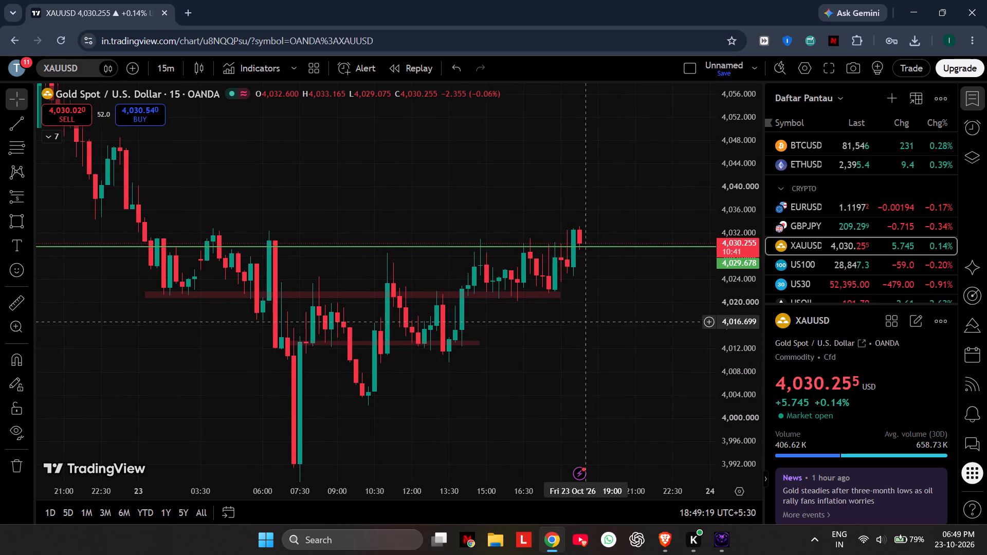
Change the XAUUSD chart to the 3-minute interval and examine the latest candles around the green line and upper red zone.
{"action": "left_click", "coordinate": [159, 71]}
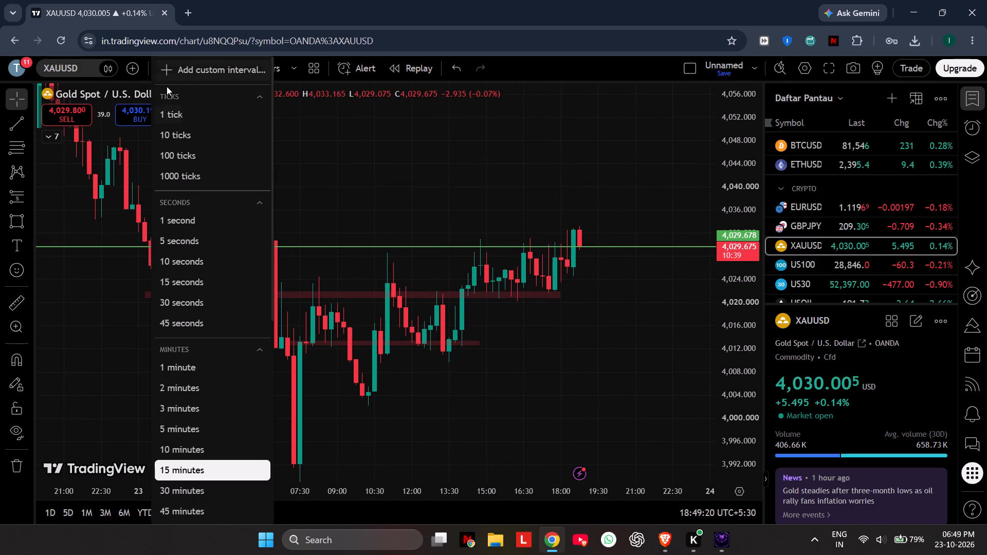
{"action": "left_click", "coordinate": [199, 417]}
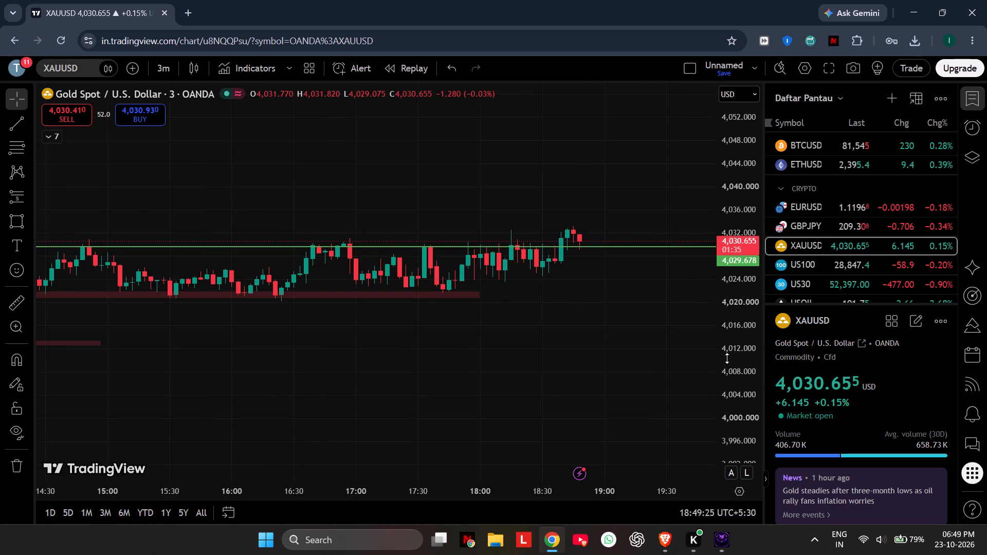
{"action": "scroll", "coordinate": [740, 379], "scroll_direction": "up", "scroll_amount": 6}
{"action": "scroll", "coordinate": [547, 329], "scroll_direction": "up", "scroll_amount": 3}
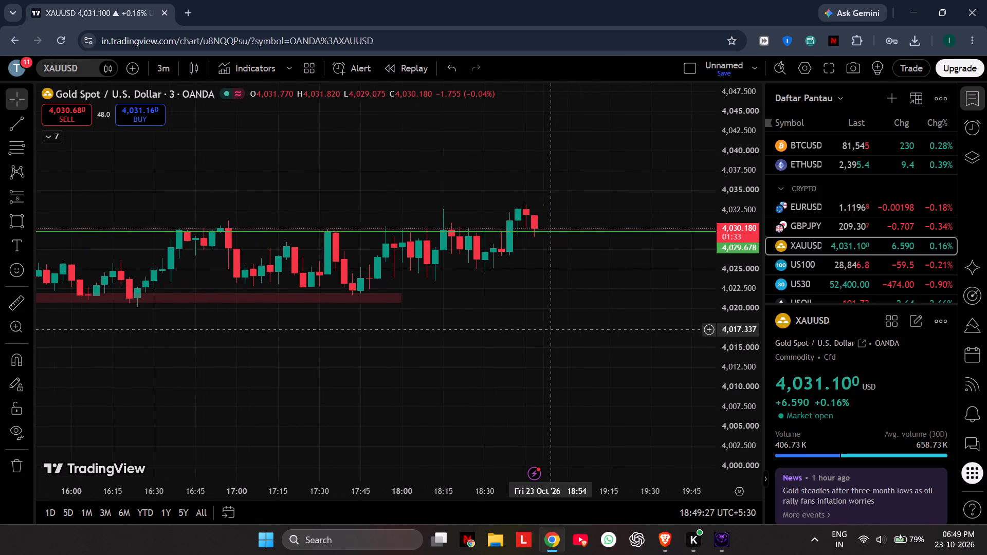
{"action": "scroll", "coordinate": [736, 389], "scroll_direction": "up", "scroll_amount": 5}
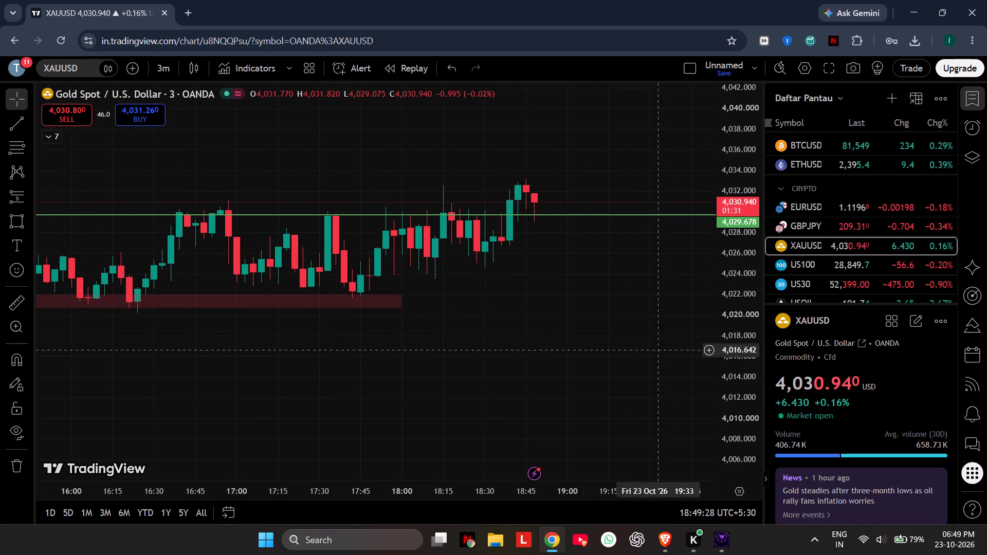
{"action": "left_click_drag", "start_coordinate": [600, 385], "coordinate": [622, 445]}
{"action": "left_click_drag", "start_coordinate": [621, 380], "coordinate": [612, 347]}
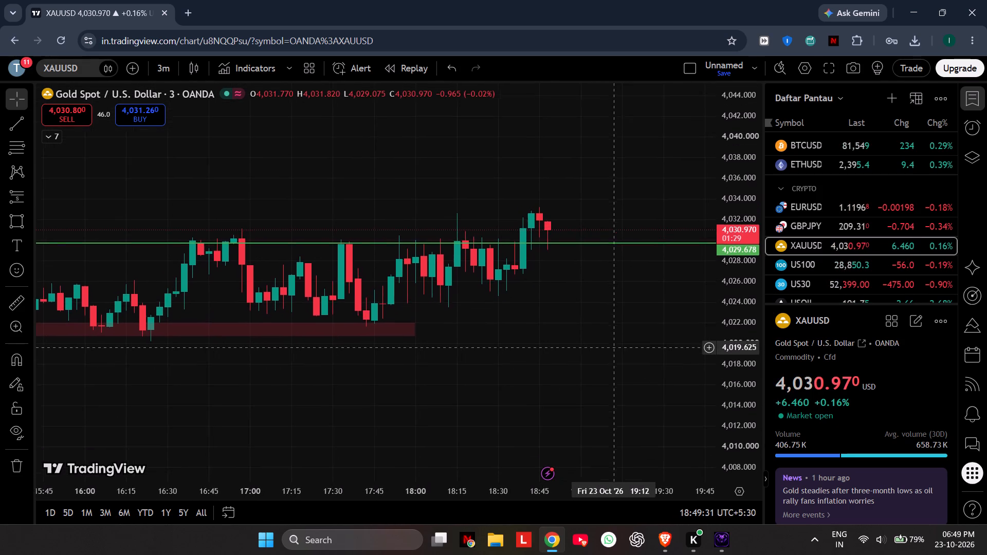
{"action": "left_click_drag", "start_coordinate": [612, 347], "coordinate": [605, 325]}
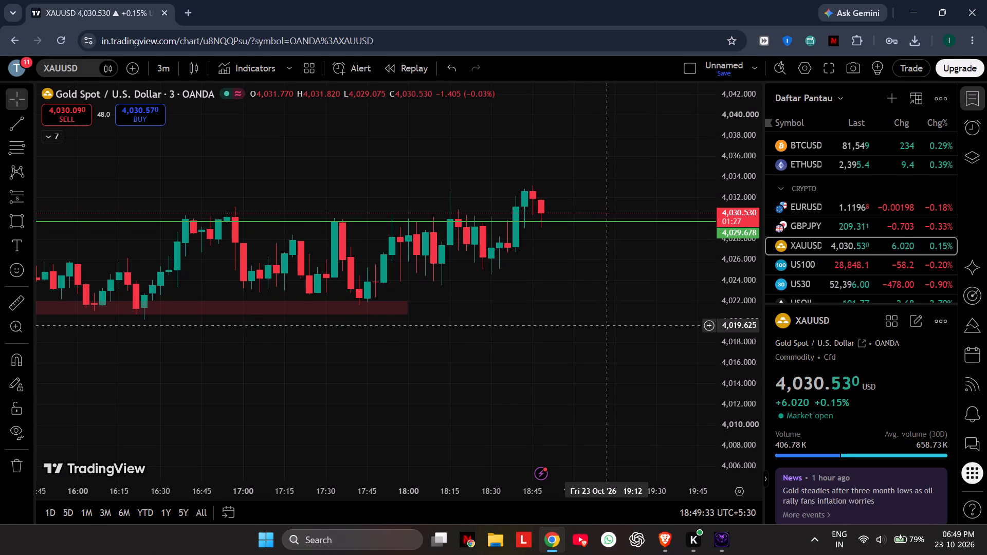
{"action": "left_click_drag", "start_coordinate": [599, 320], "coordinate": [577, 310]}
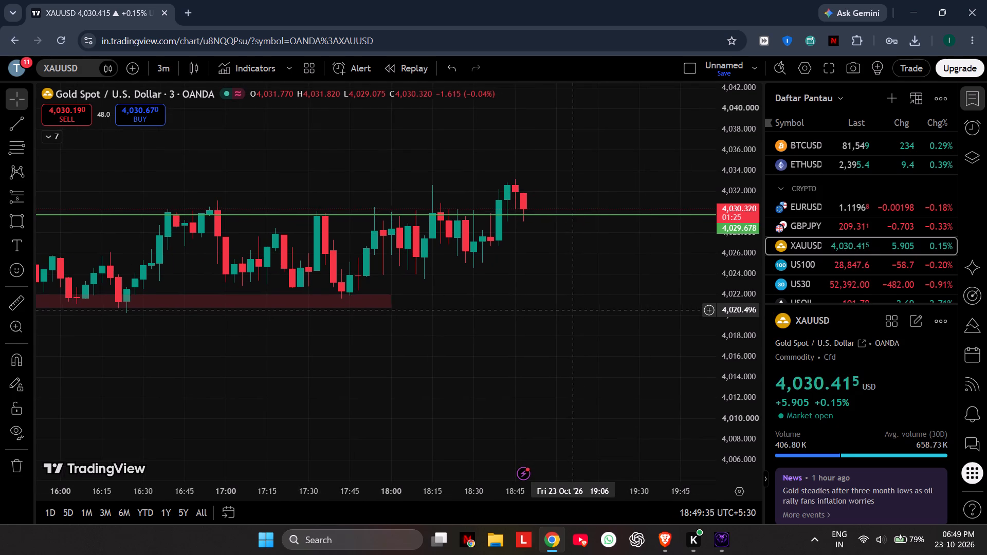
{"action": "left_click_drag", "start_coordinate": [577, 310], "coordinate": [573, 310]}
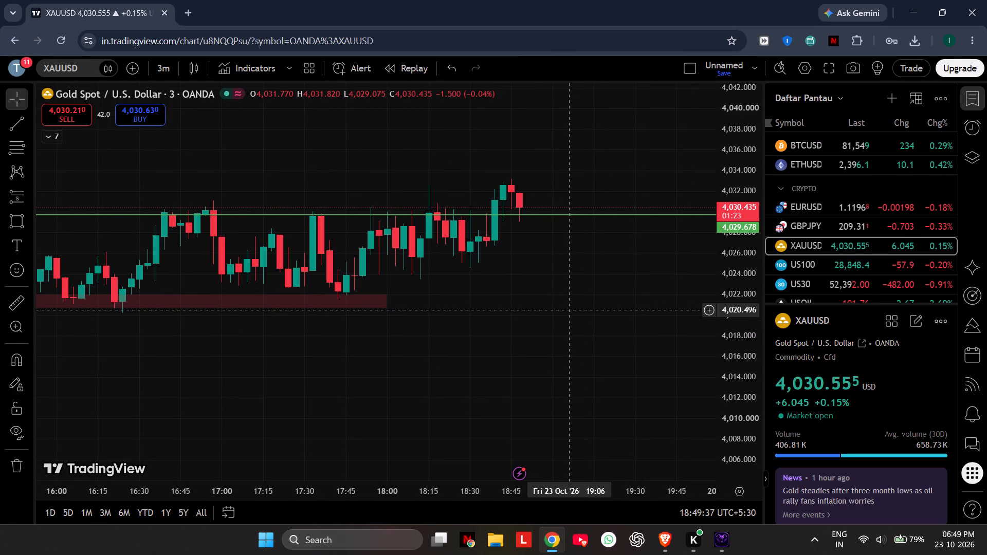
Close the TradingView browser window, agreeing to leave the site, and close CobraTerminal.
{"action": "left_click", "coordinate": [971, 0]}
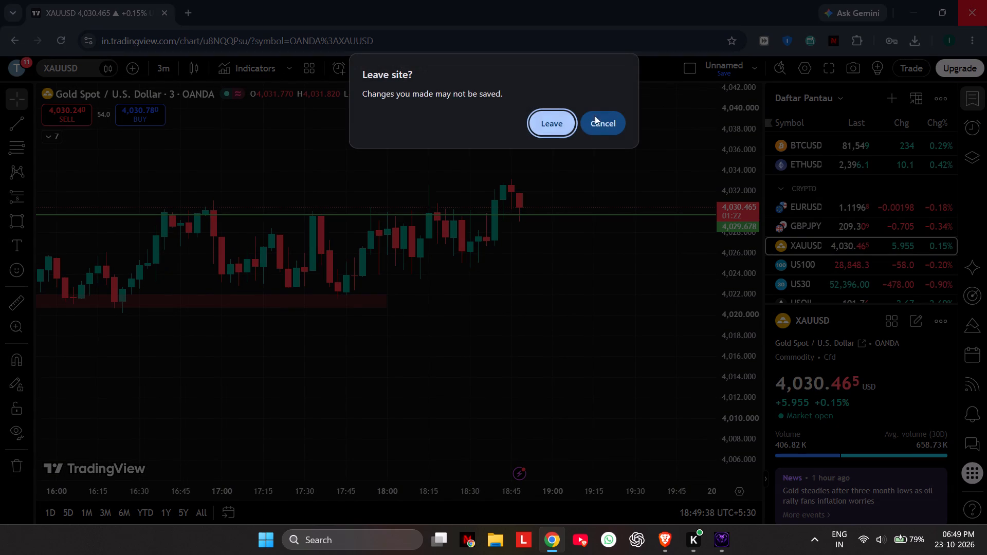
{"action": "left_click", "coordinate": [558, 117]}
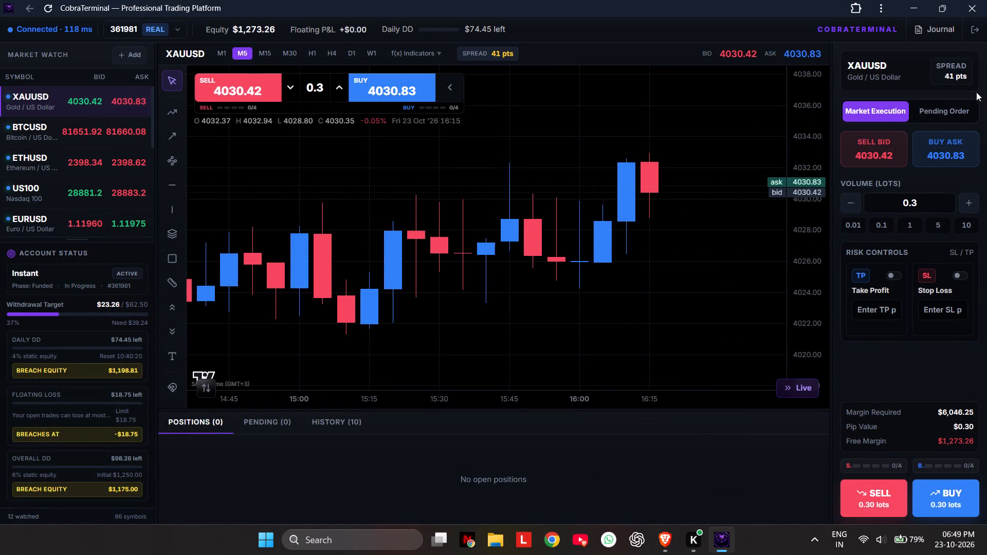
{"action": "left_click", "coordinate": [978, 0]}
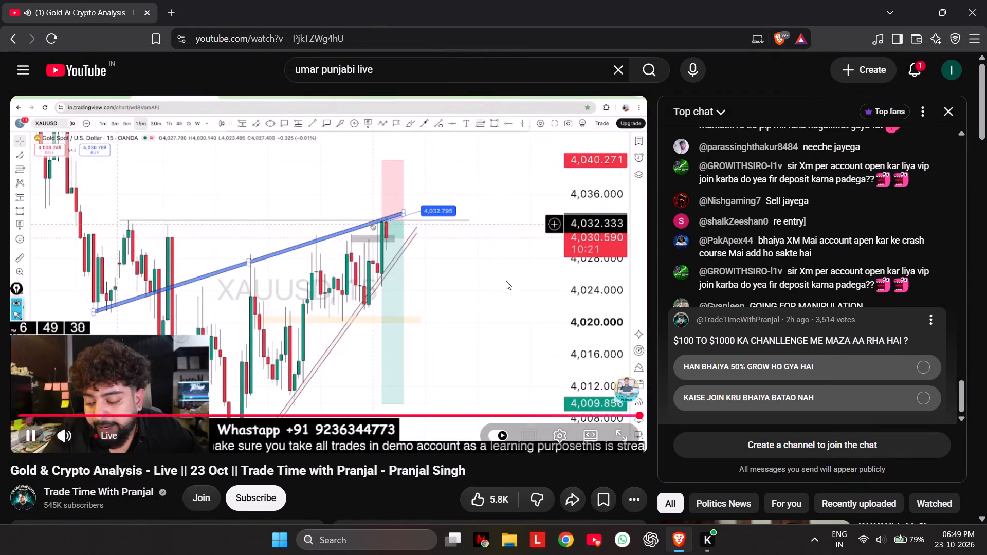